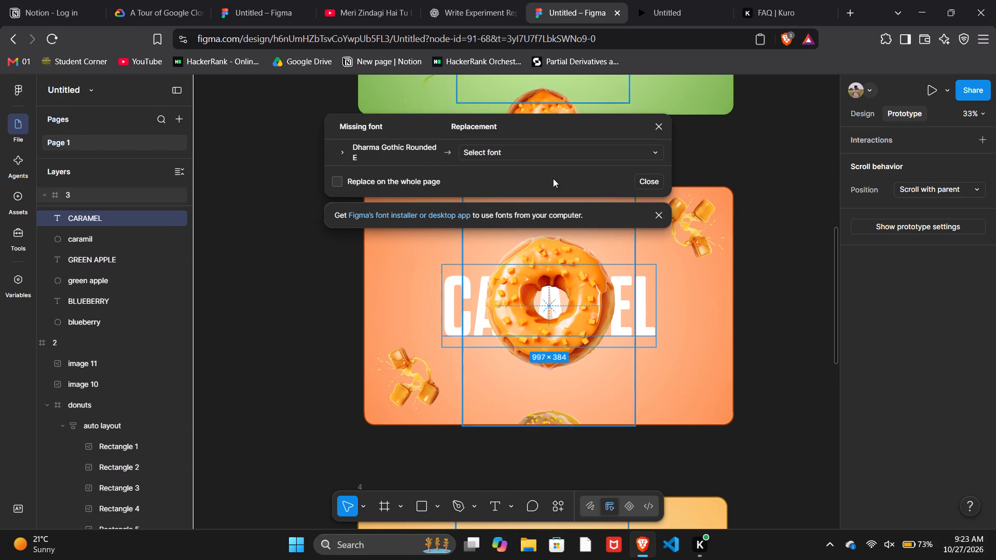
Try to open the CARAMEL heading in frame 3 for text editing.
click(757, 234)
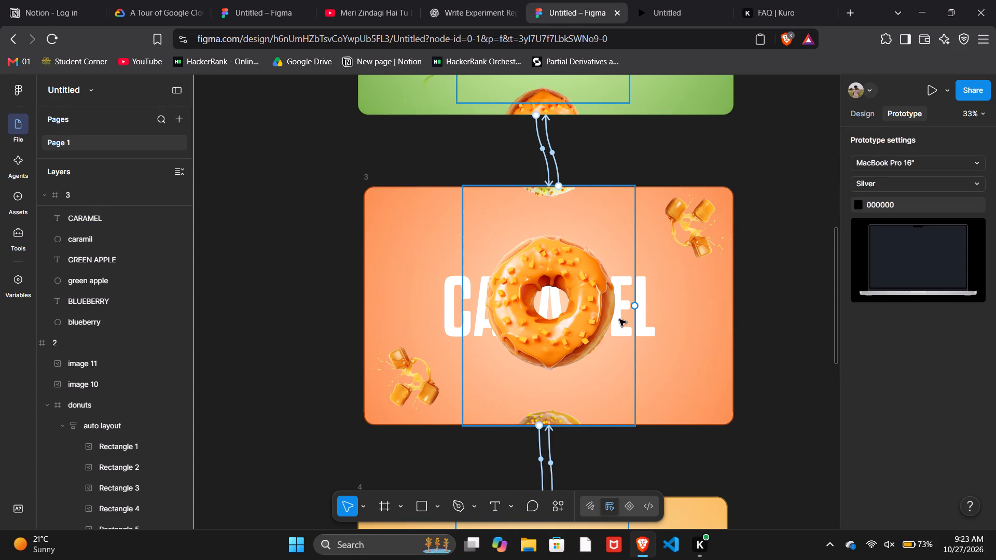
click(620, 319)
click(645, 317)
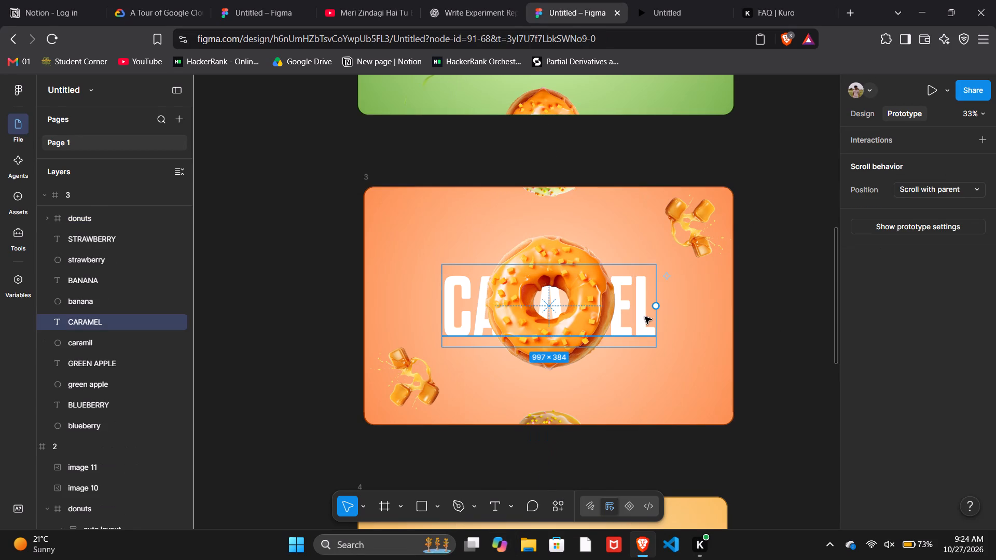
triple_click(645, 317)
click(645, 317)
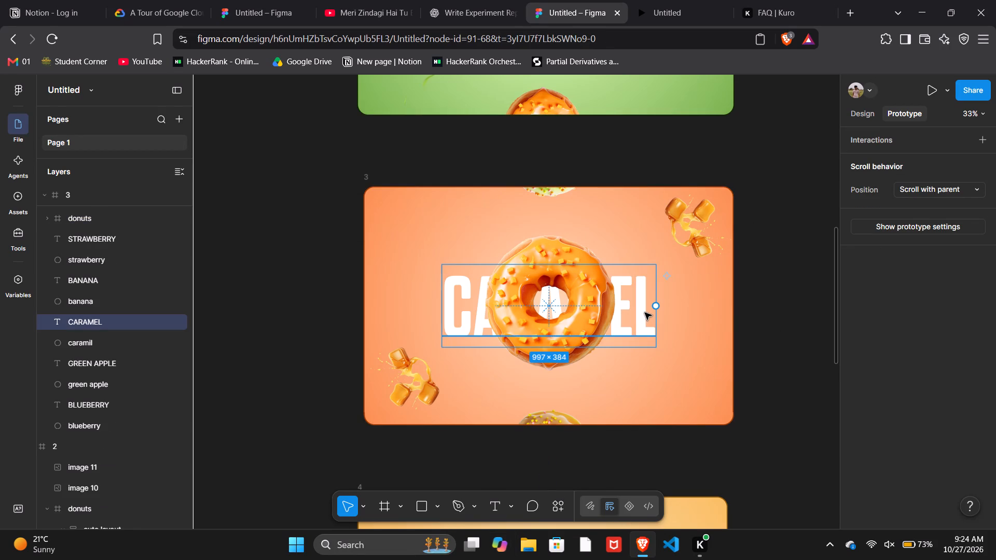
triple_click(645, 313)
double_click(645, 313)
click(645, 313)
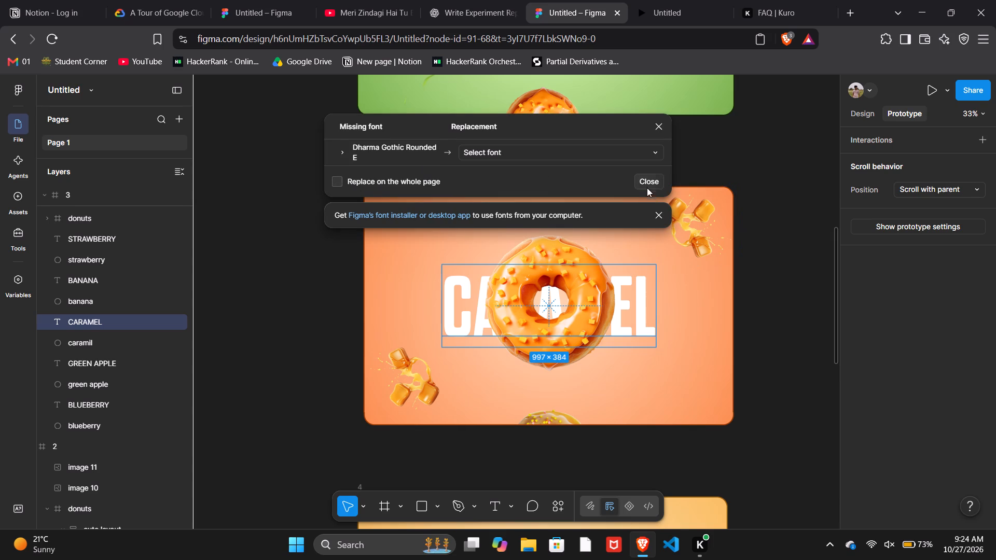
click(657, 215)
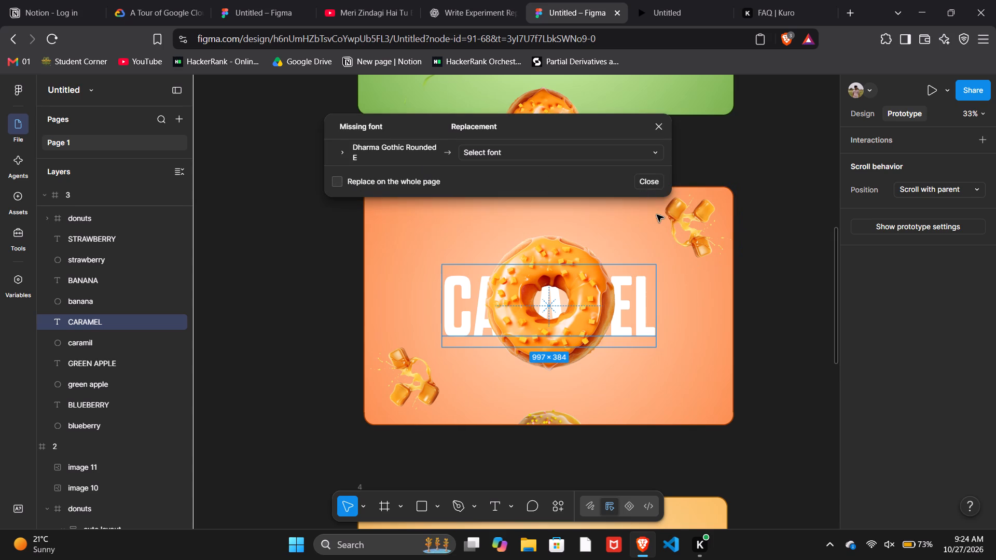
Replace the missing font of the CARAMEL heading in frame 3 with Abhaya Libre SemiBold.
click(859, 111)
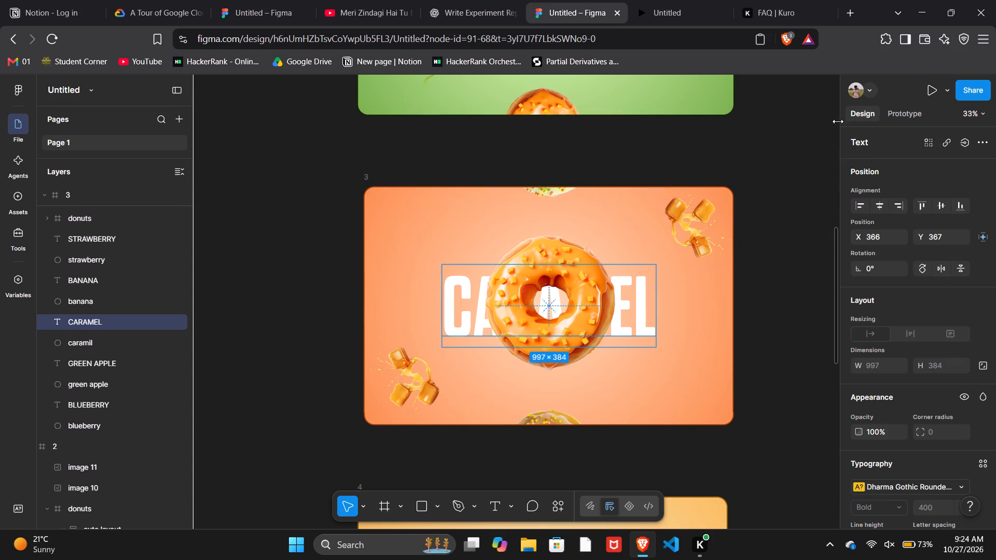
triple_click(641, 307)
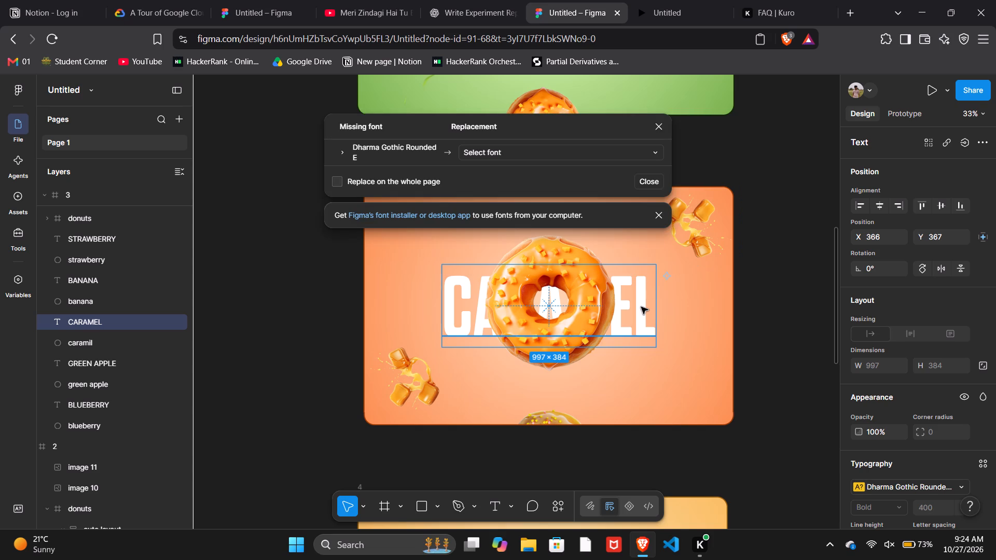
triple_click(641, 307)
click(655, 214)
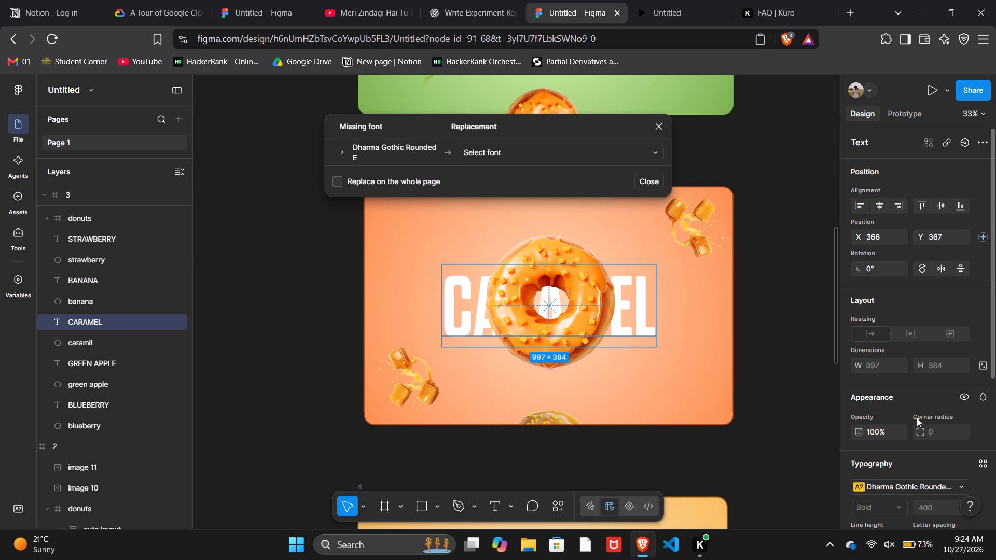
scroll(917, 417, down, 3)
click(918, 333)
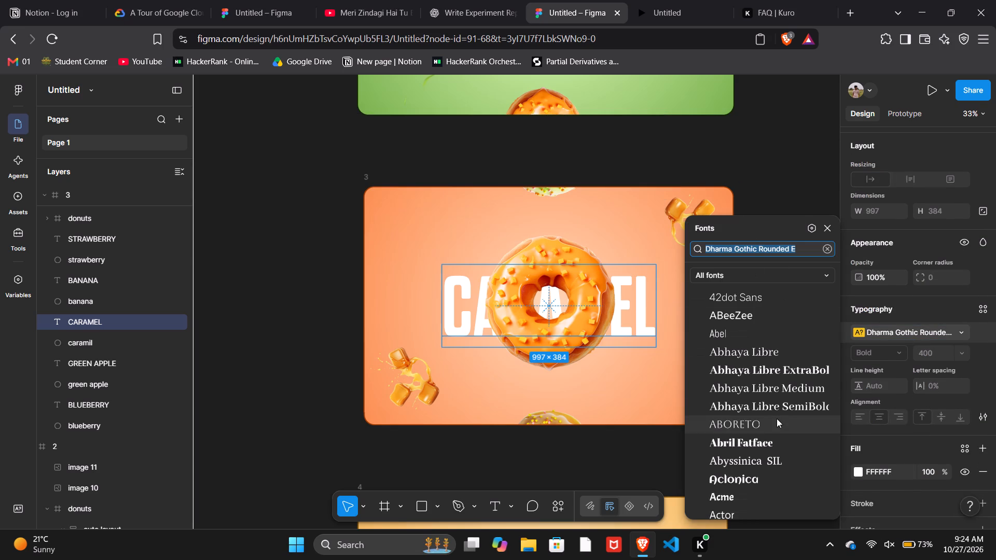
scroll(777, 418, down, 1)
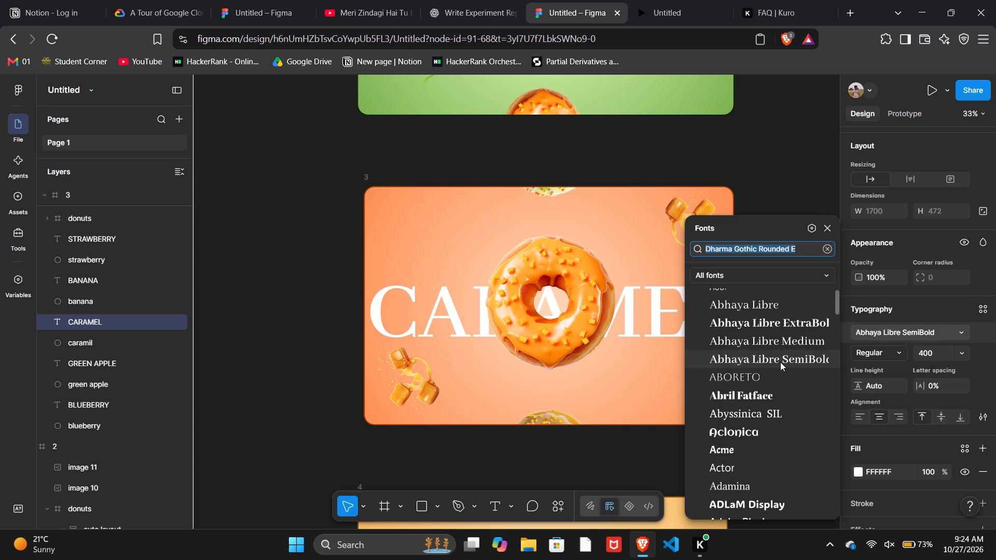
click(780, 362)
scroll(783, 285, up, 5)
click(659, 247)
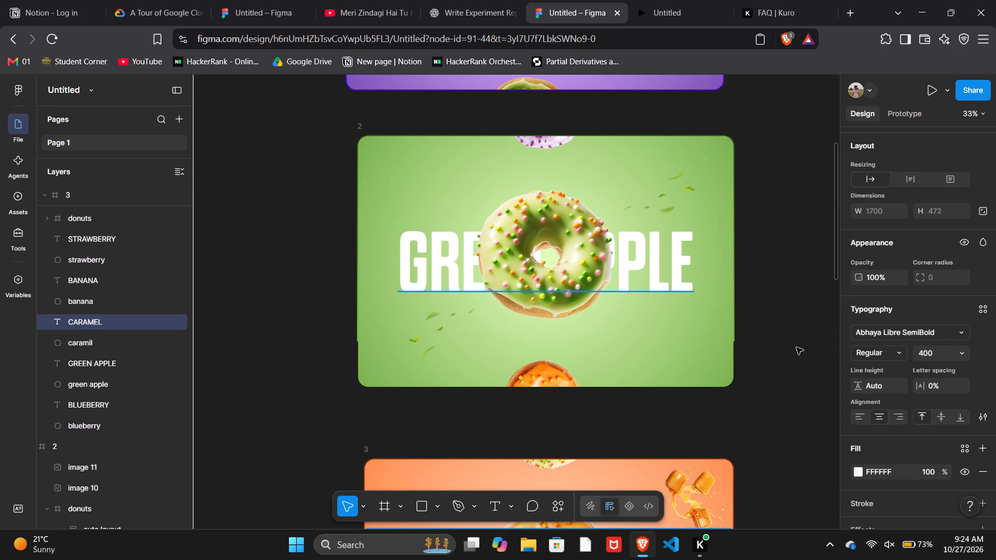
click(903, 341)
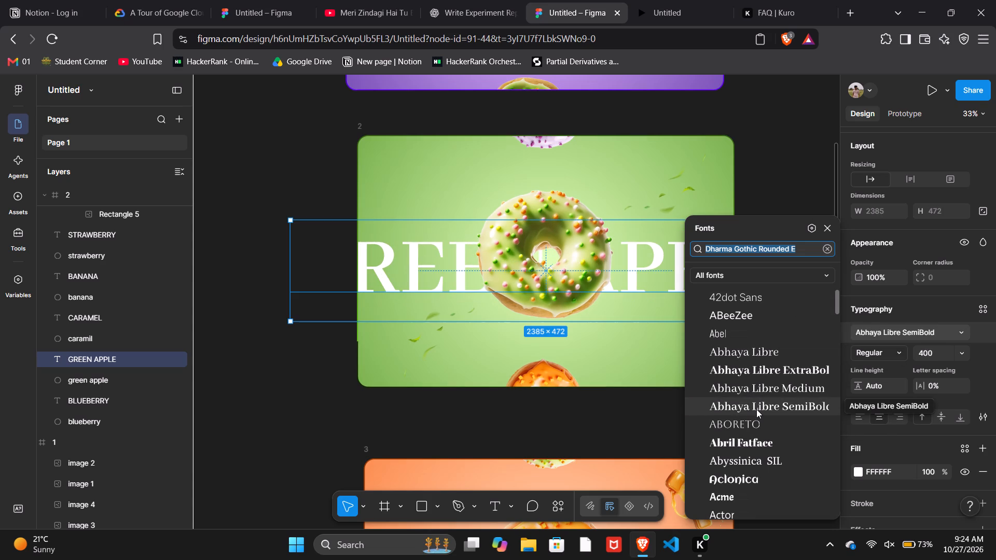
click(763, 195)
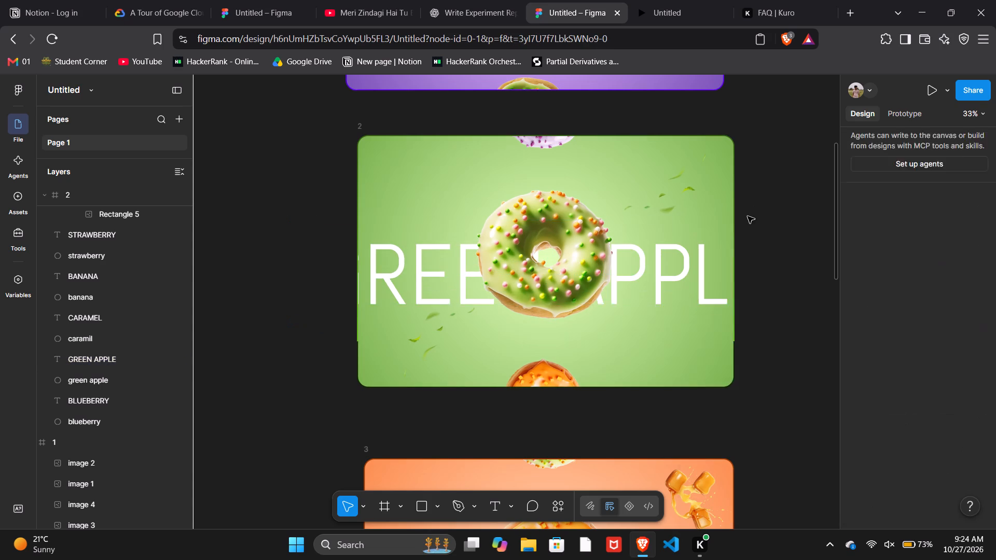
Replace the missing font of the GREEN APPLE heading in frame 2 with Actor.
scroll(687, 467, down, 1)
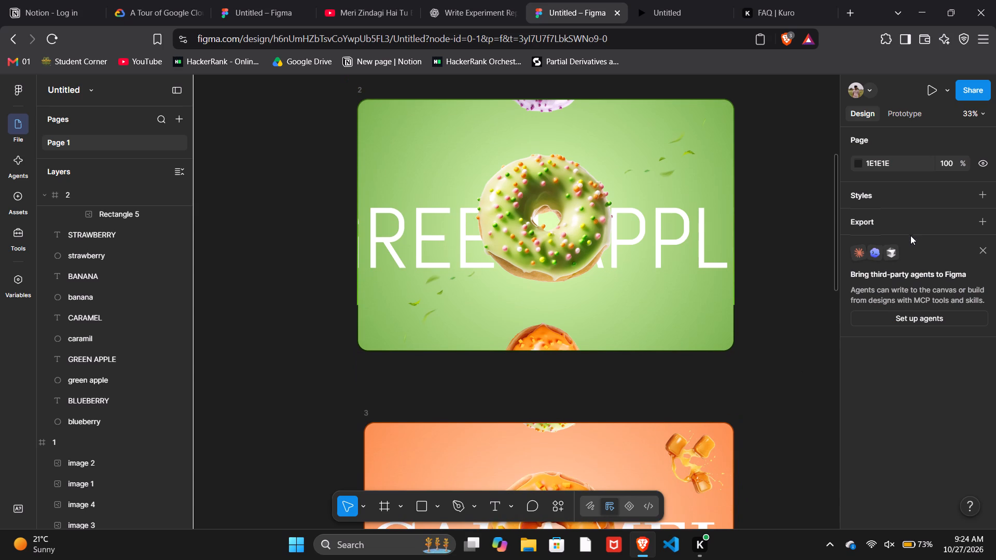
click(665, 243)
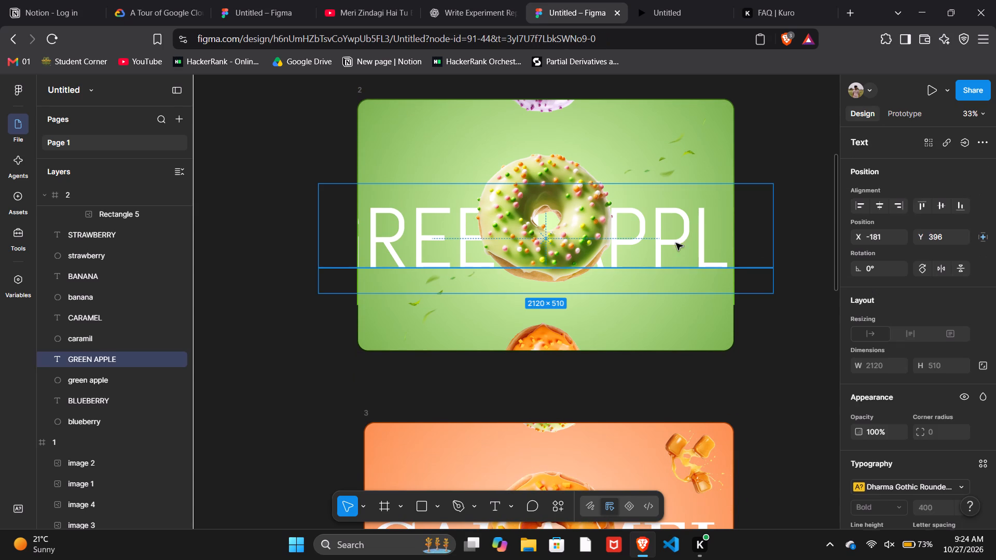
click(899, 487)
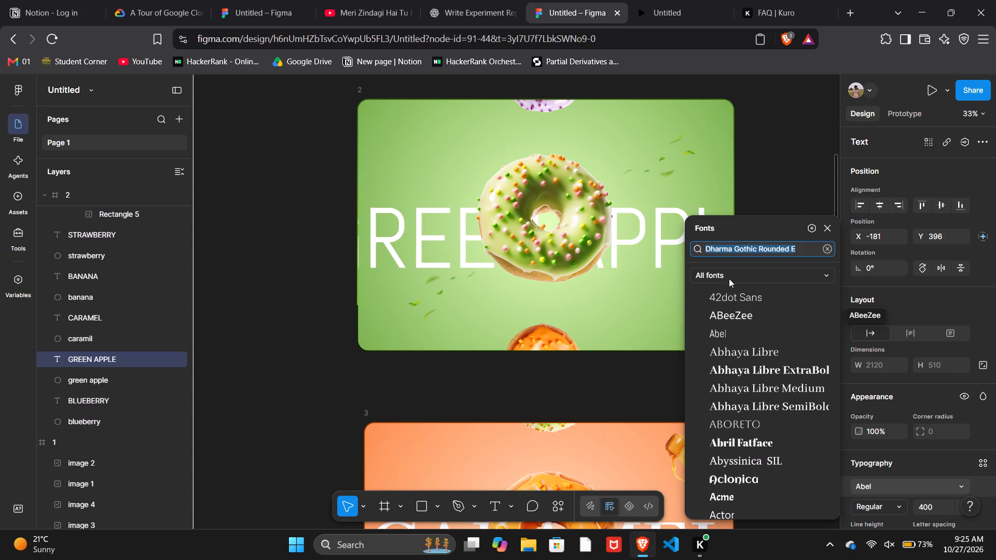
scroll(736, 314, down, 2)
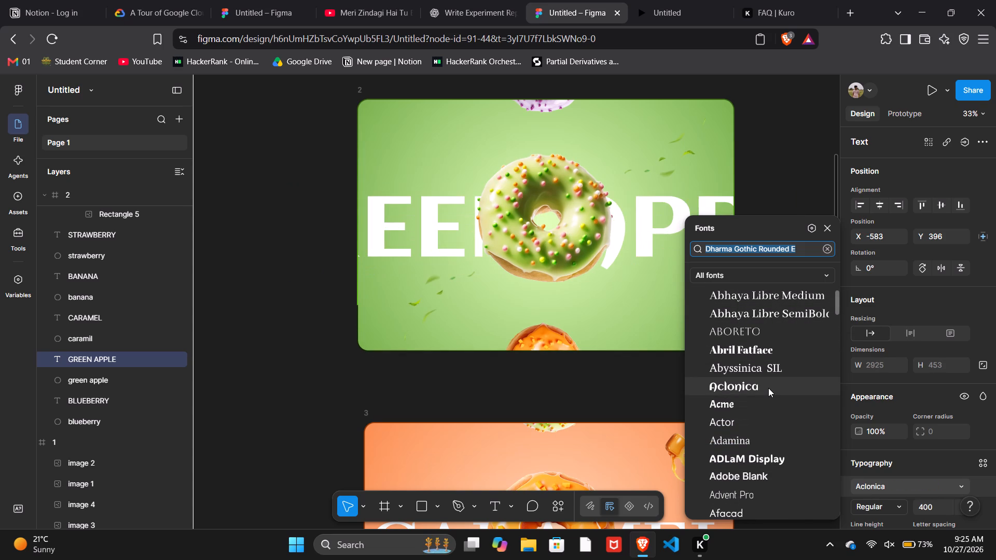
click(765, 419)
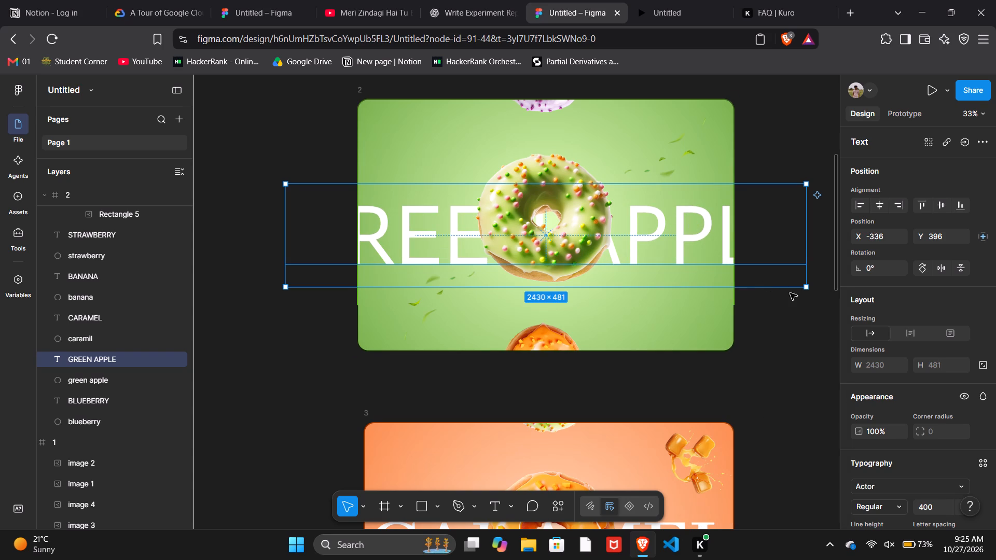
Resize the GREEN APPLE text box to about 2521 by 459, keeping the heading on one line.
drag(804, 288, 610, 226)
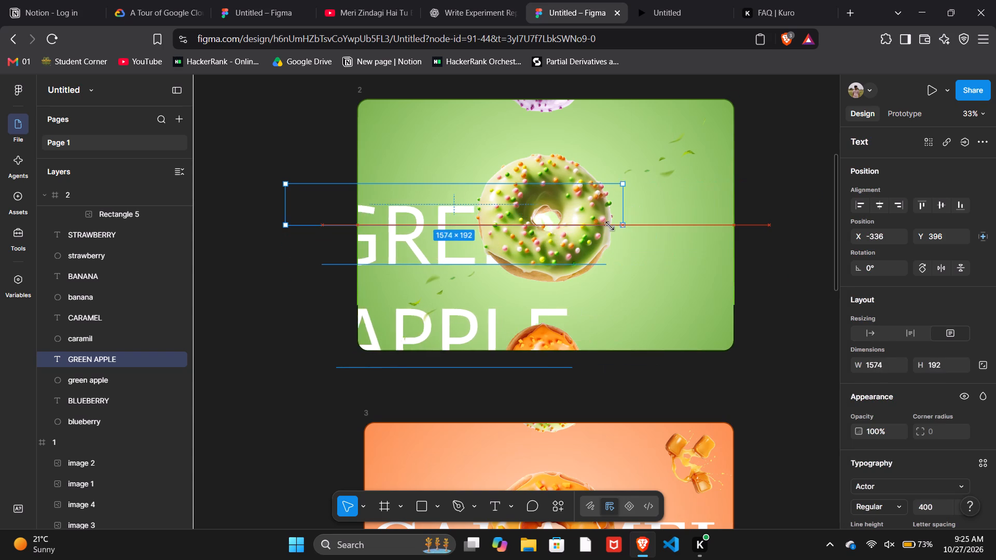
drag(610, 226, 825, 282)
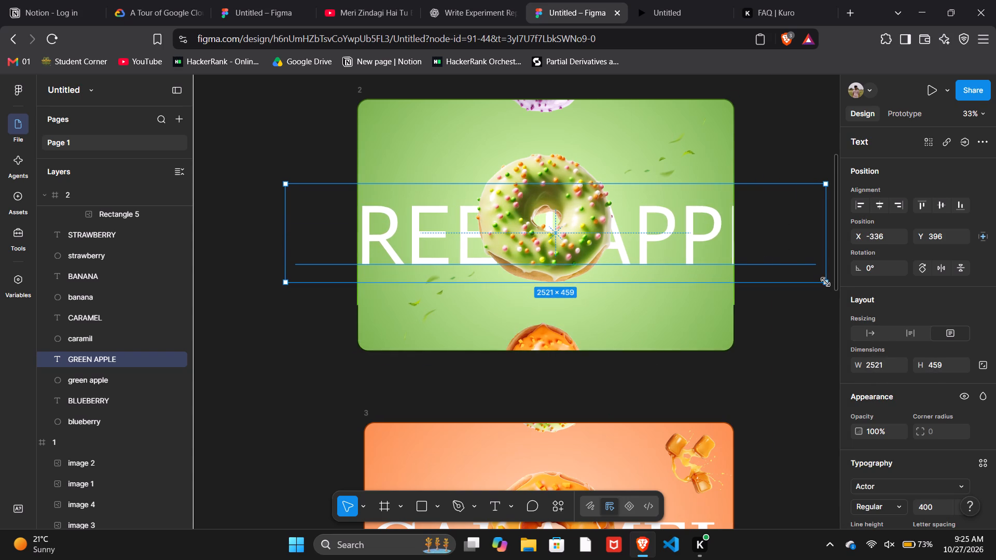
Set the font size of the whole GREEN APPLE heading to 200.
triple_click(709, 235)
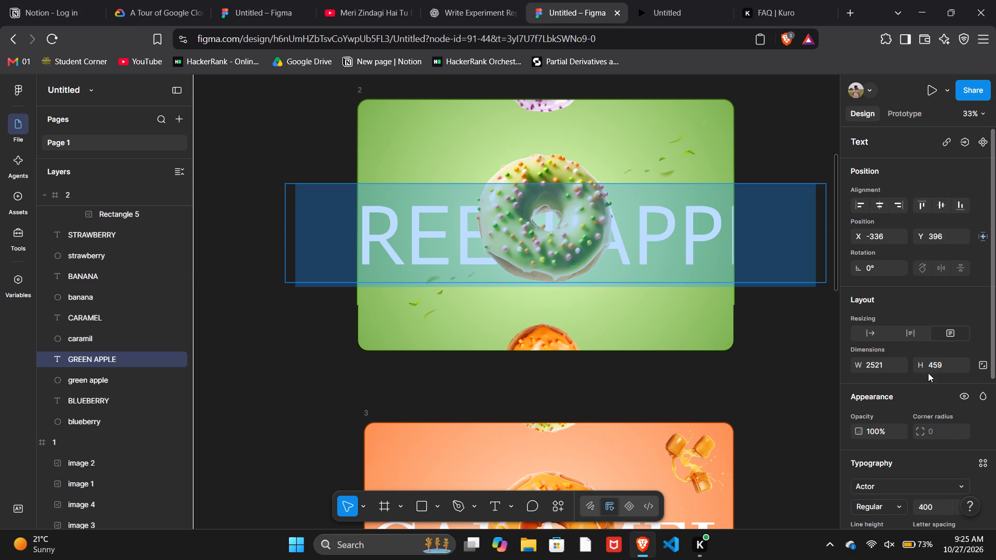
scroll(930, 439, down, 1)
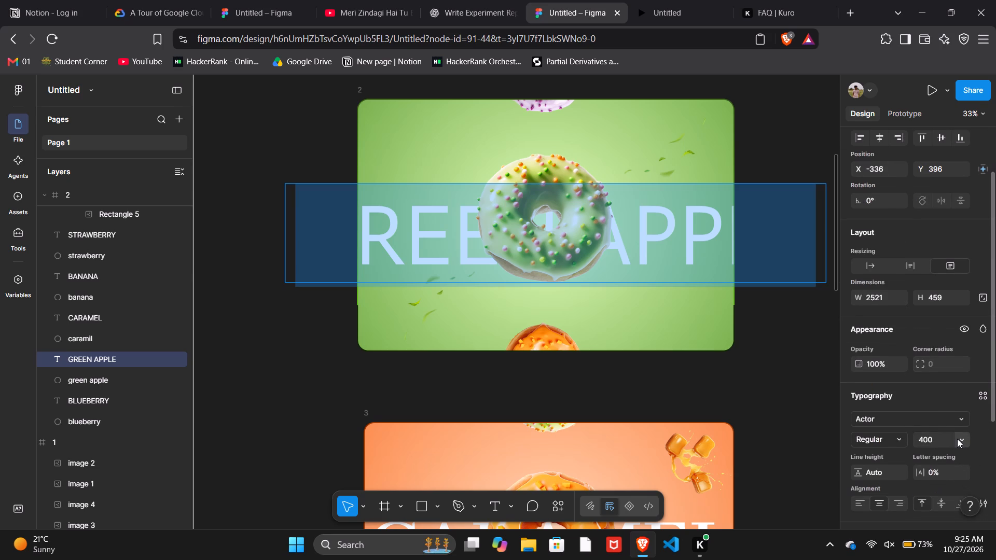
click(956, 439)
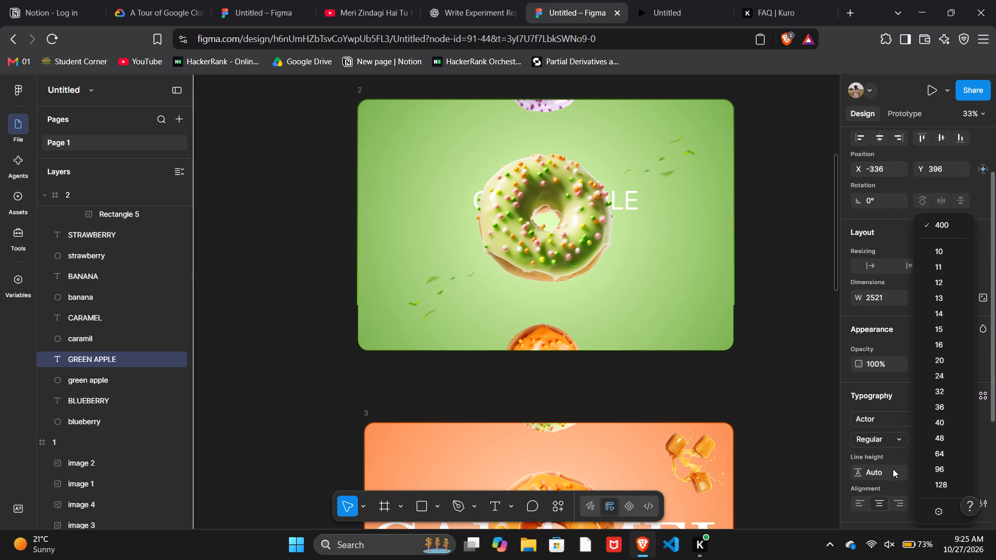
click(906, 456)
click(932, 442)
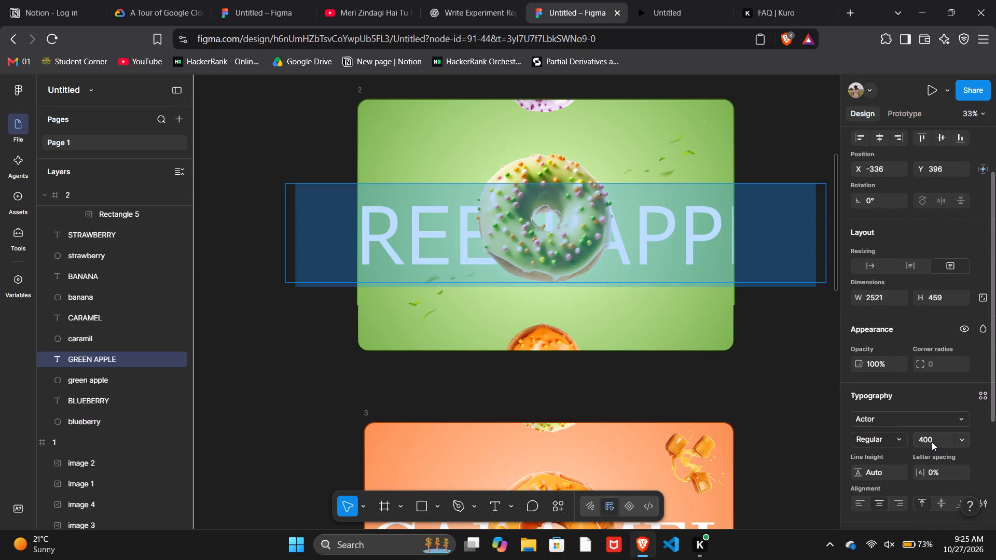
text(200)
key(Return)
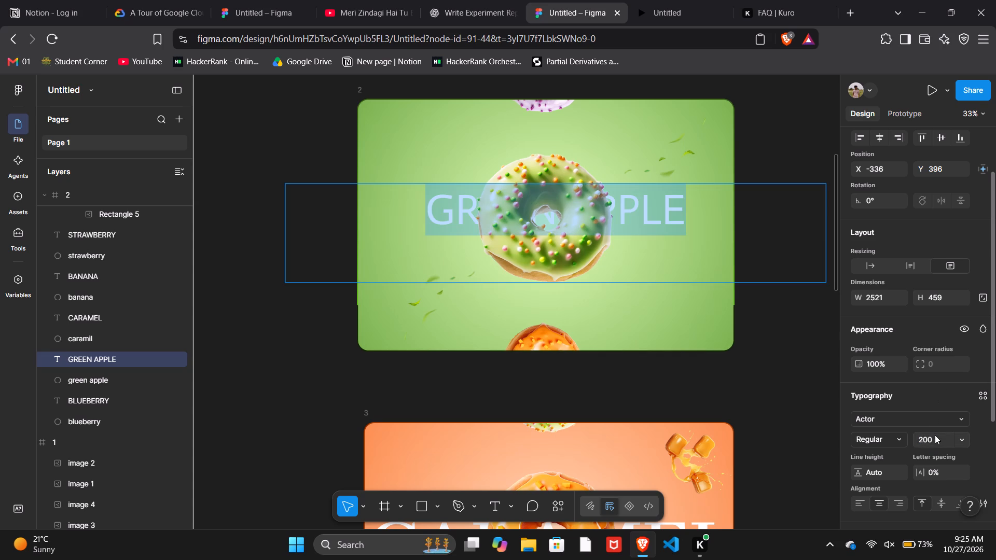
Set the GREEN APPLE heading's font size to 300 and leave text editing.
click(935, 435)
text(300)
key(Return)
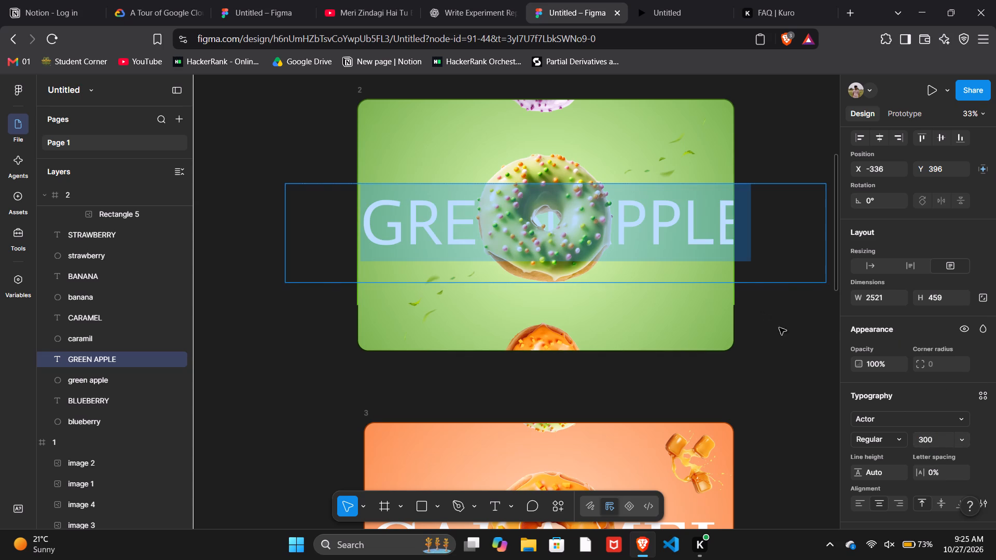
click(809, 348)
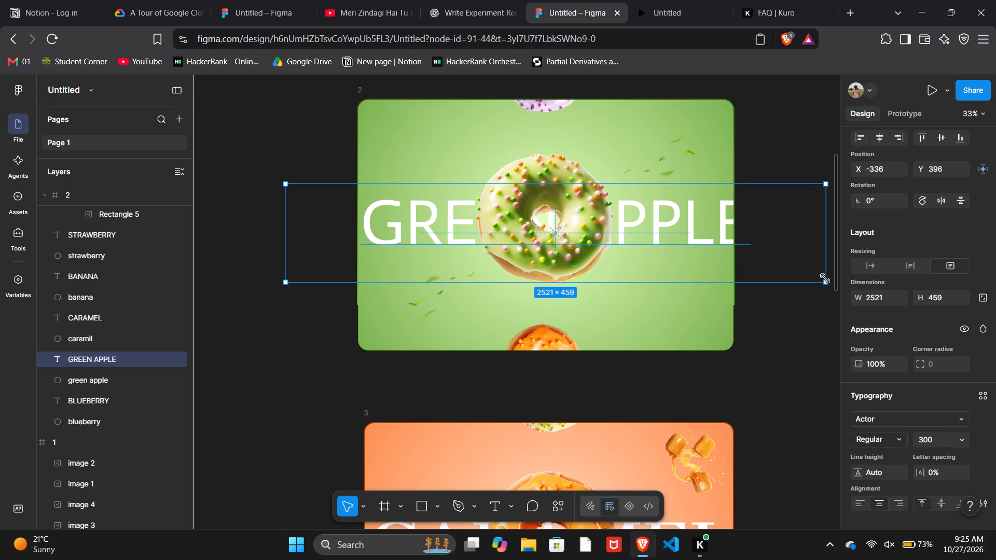
Shrink the GREEN APPLE text box to about 1837 by 295 and centre it behind the donut at about X -40, Y 411.
drag(825, 282, 700, 246)
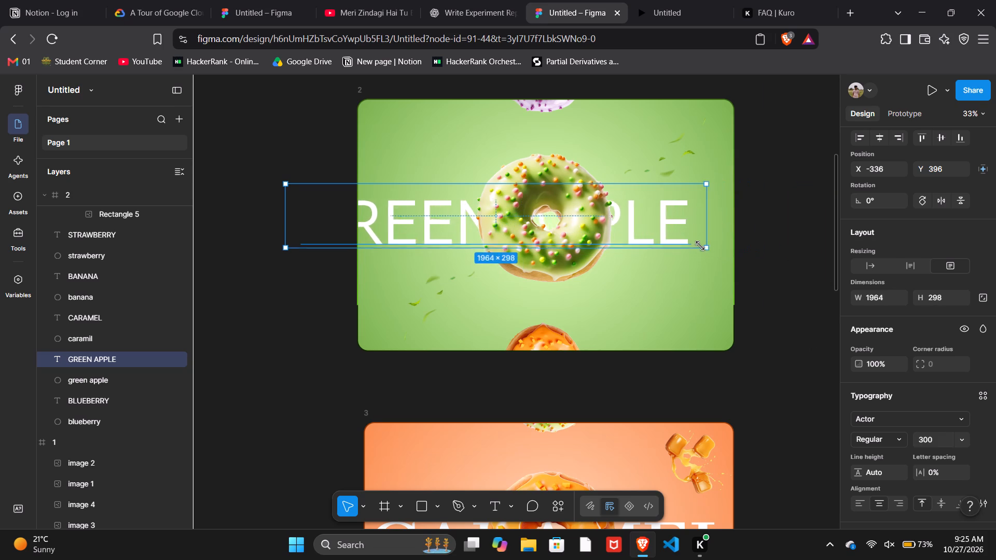
drag(700, 246, 679, 247)
drag(640, 227, 705, 232)
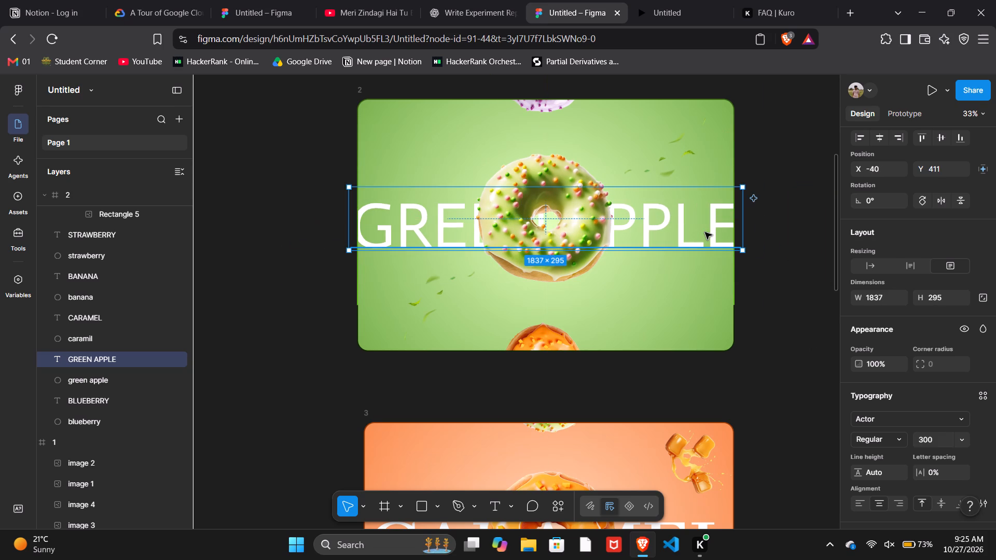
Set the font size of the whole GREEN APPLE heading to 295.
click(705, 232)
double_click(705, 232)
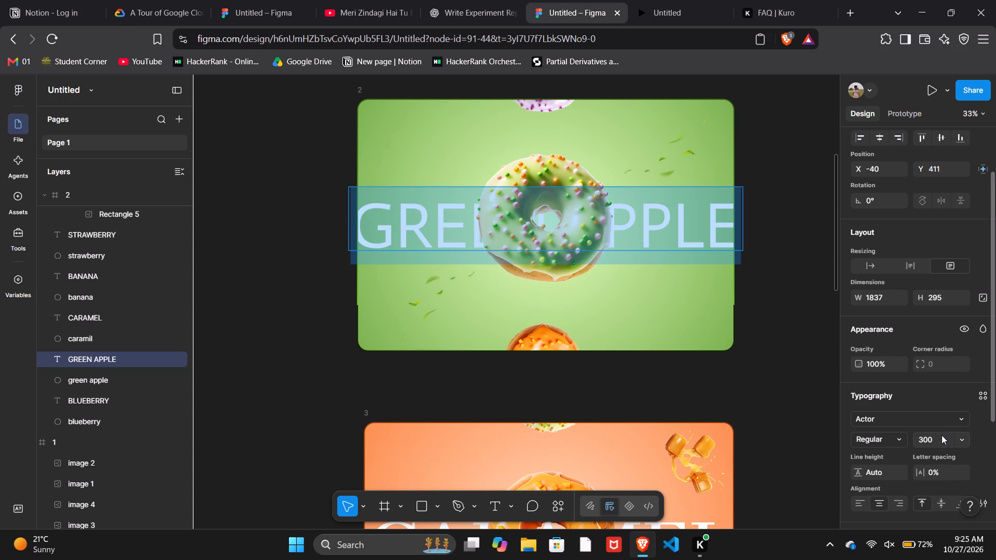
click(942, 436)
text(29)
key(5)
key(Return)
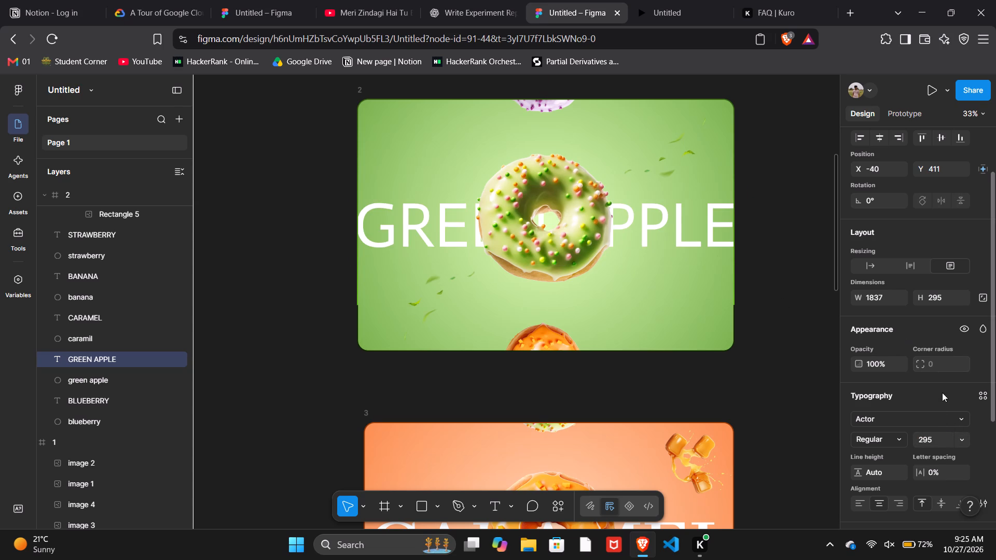
Set the GREEN APPLE heading's font size to 290.
click(929, 438)
text(290)
key(Return)
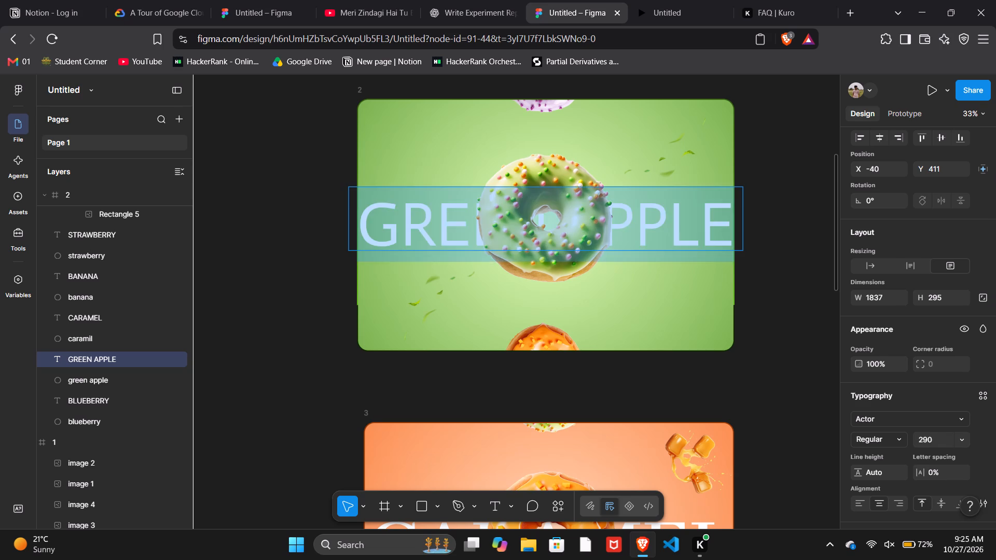
Change the font of the whole GREEN APPLE heading from Actor to Acme.
click(674, 230)
triple_click(674, 230)
click(674, 230)
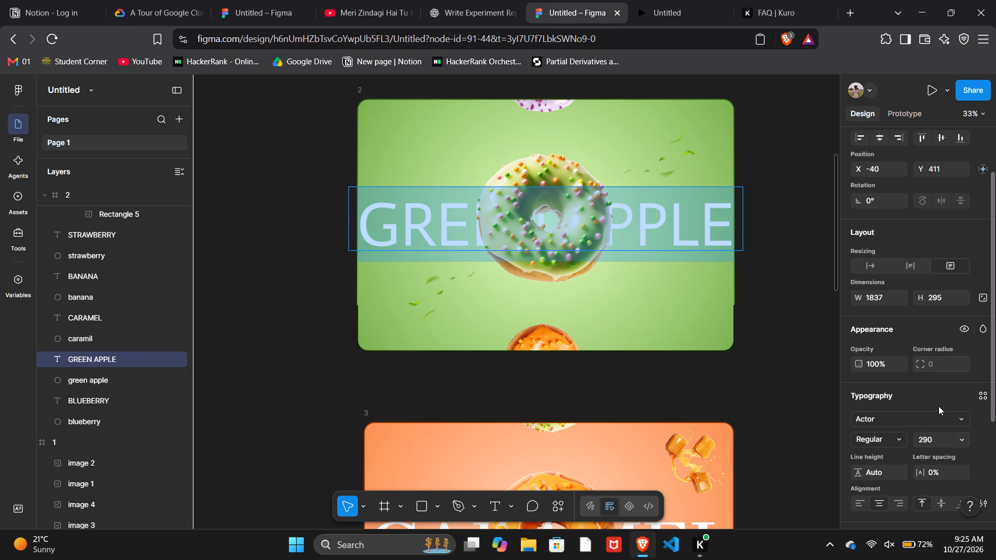
click(931, 418)
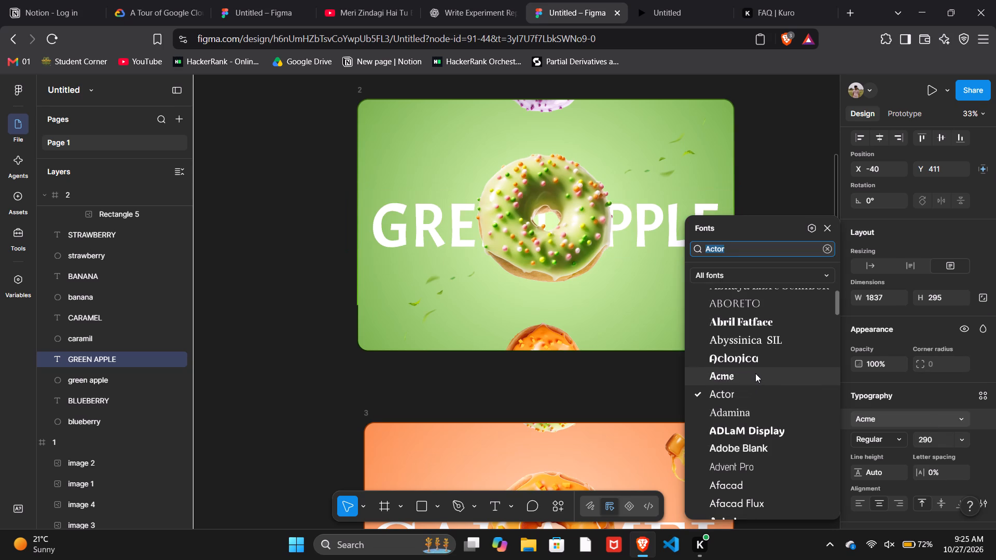
click(755, 377)
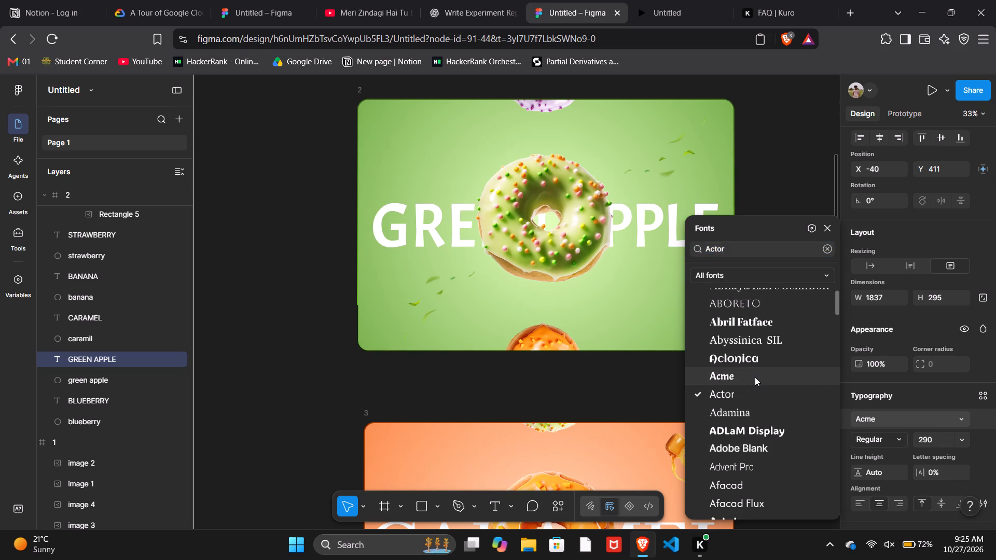
Change the CARAMEL heading in frame 3 to the Acme font at size 290 and leave text editing.
scroll(624, 334, down, 3)
triple_click(637, 351)
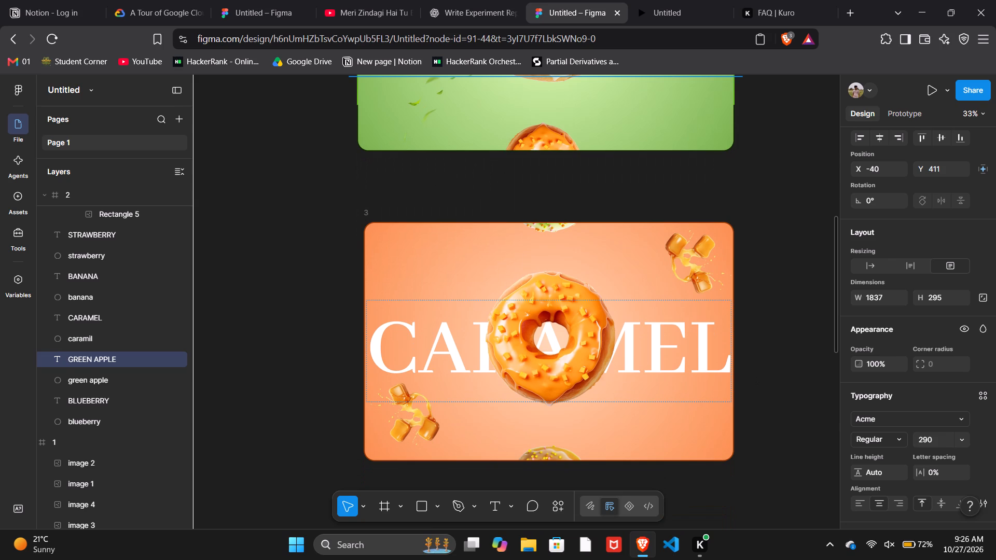
click(905, 415)
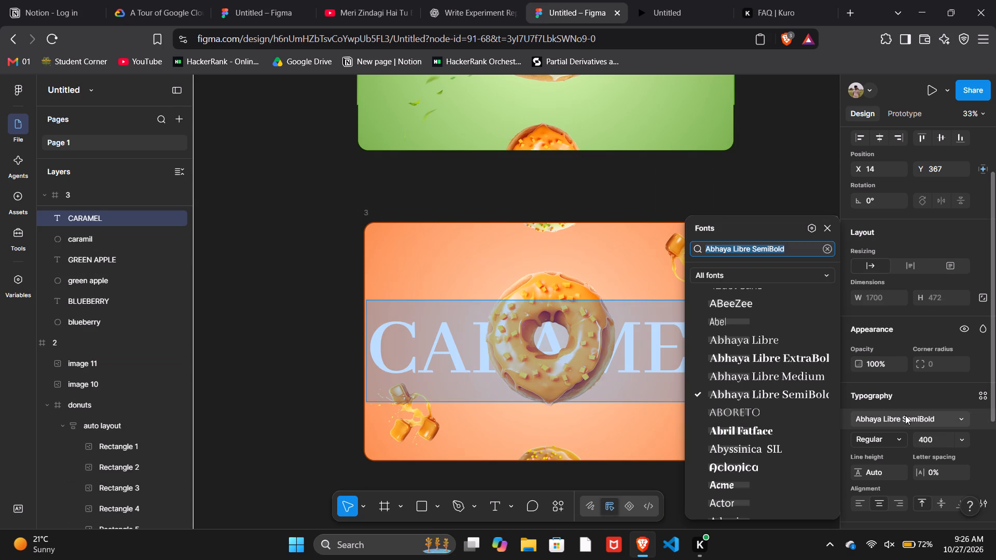
click(744, 487)
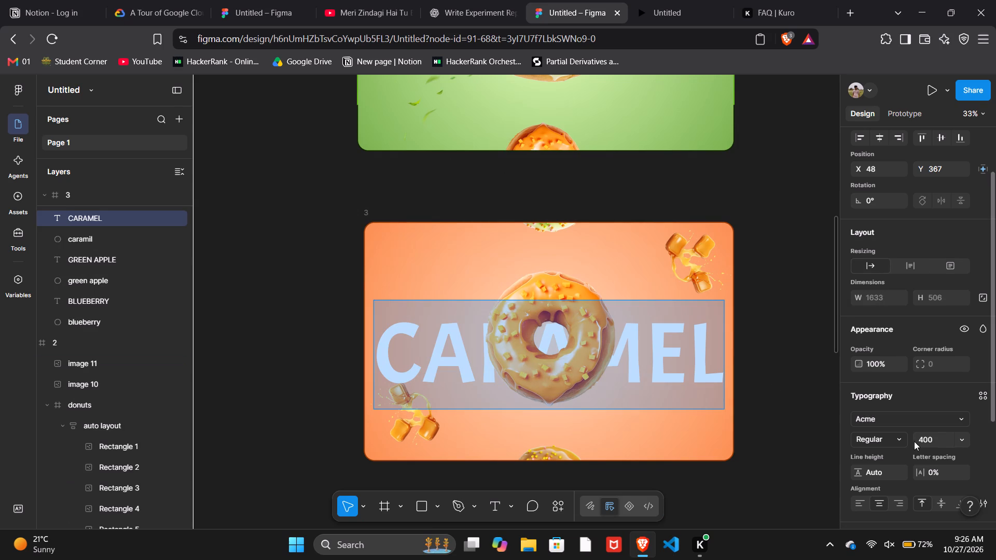
click(936, 440)
text(290)
key(Return)
scroll(670, 297, right, 3)
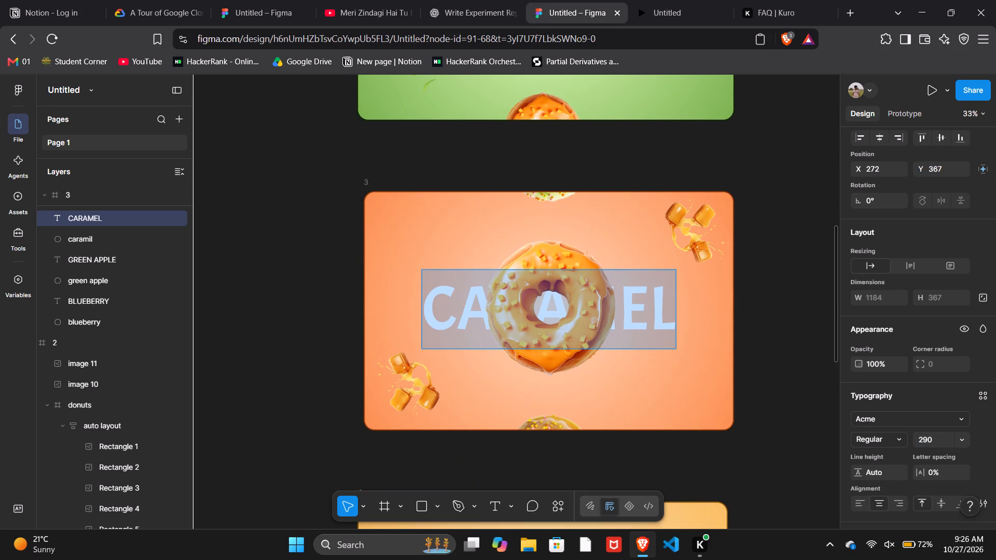
click(809, 368)
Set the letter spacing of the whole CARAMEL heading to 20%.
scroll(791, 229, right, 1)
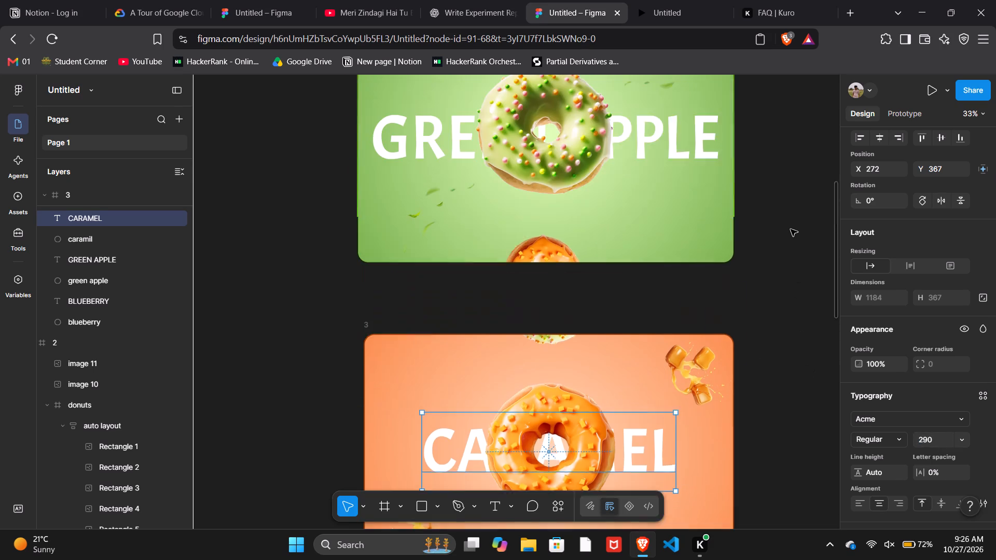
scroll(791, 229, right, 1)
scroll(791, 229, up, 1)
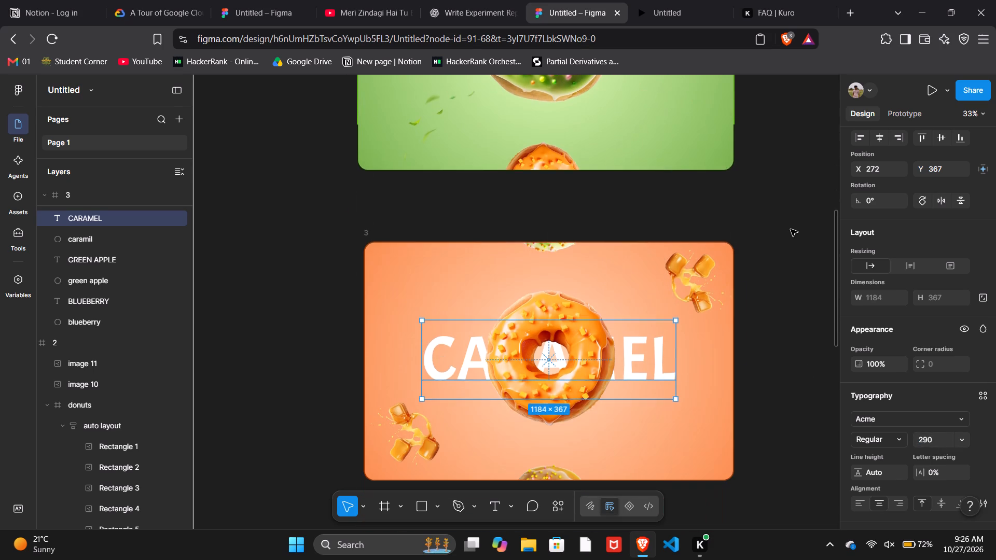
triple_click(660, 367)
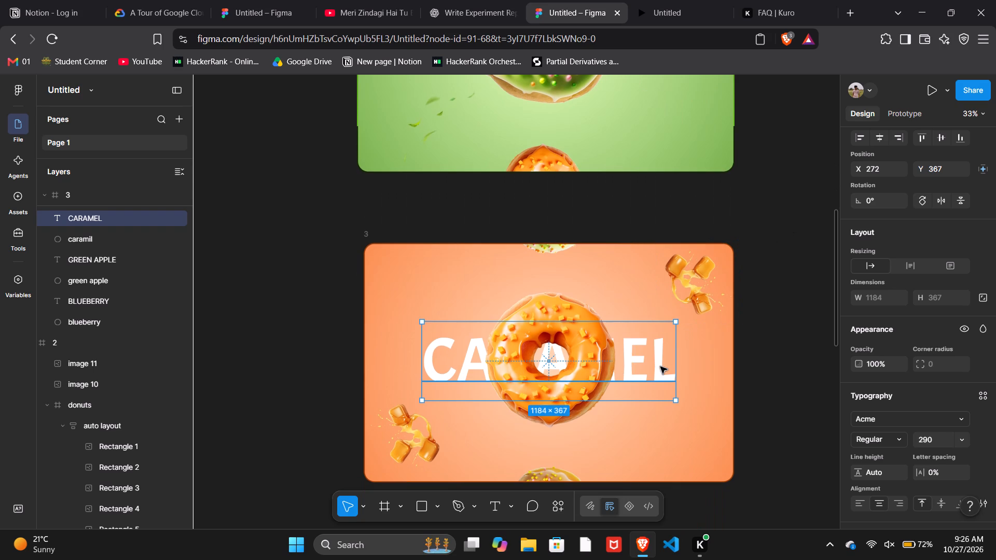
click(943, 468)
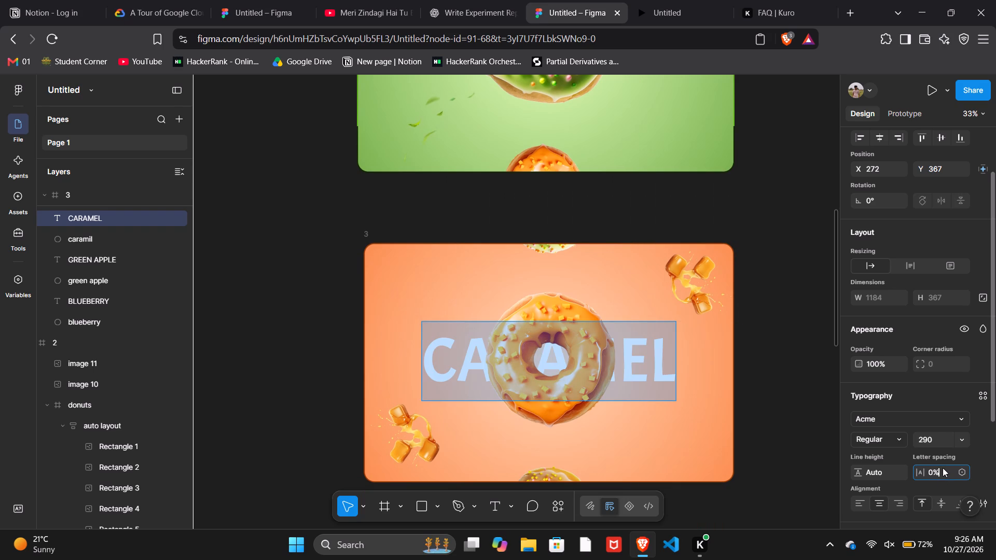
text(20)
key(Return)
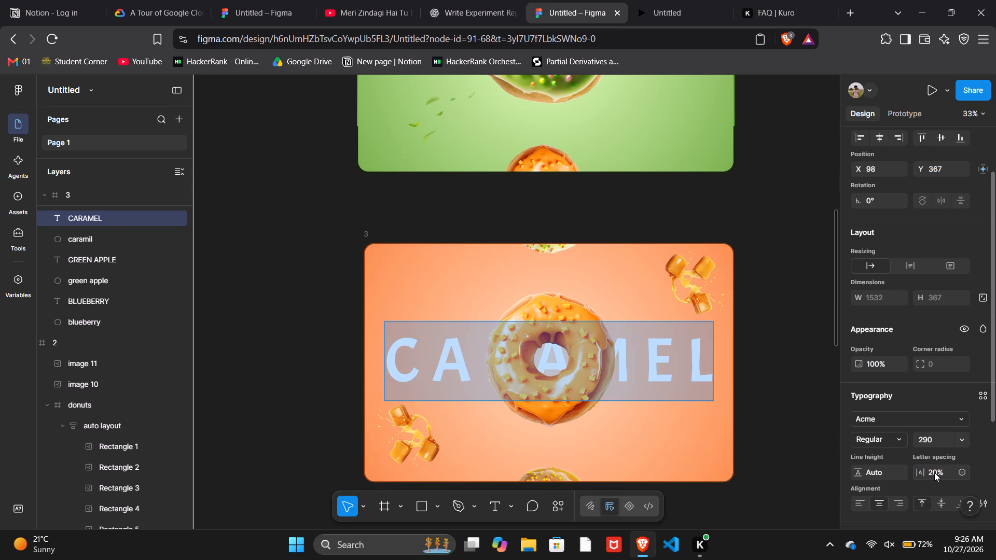
Set the CARAMEL heading's letter spacing to 10%.
click(934, 472)
text(10)
key(Return)
Replace the missing font of the BLUEBERRY heading in frame 1 with Acme and set its font size to 290.
scroll(769, 276, up, 3)
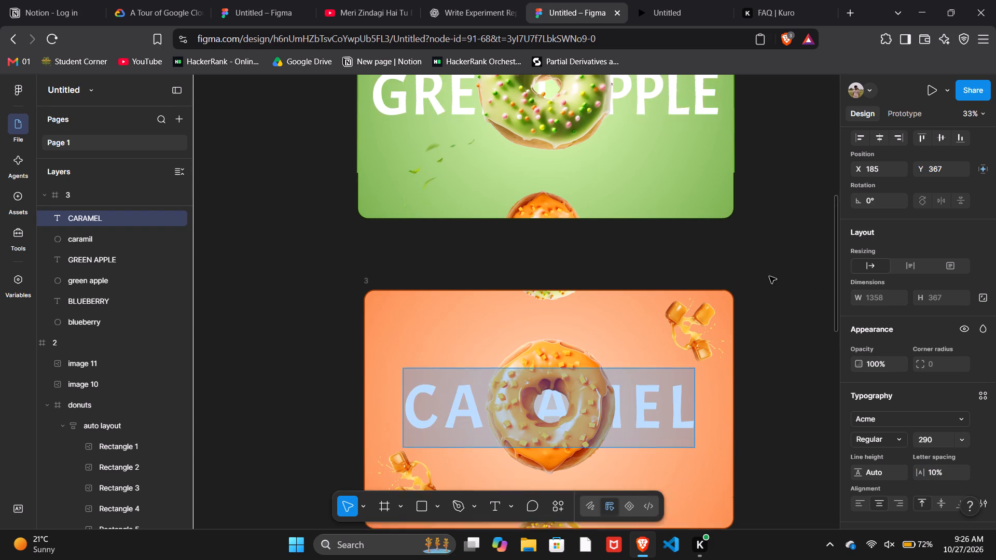
scroll(769, 276, up, 7)
triple_click(613, 408)
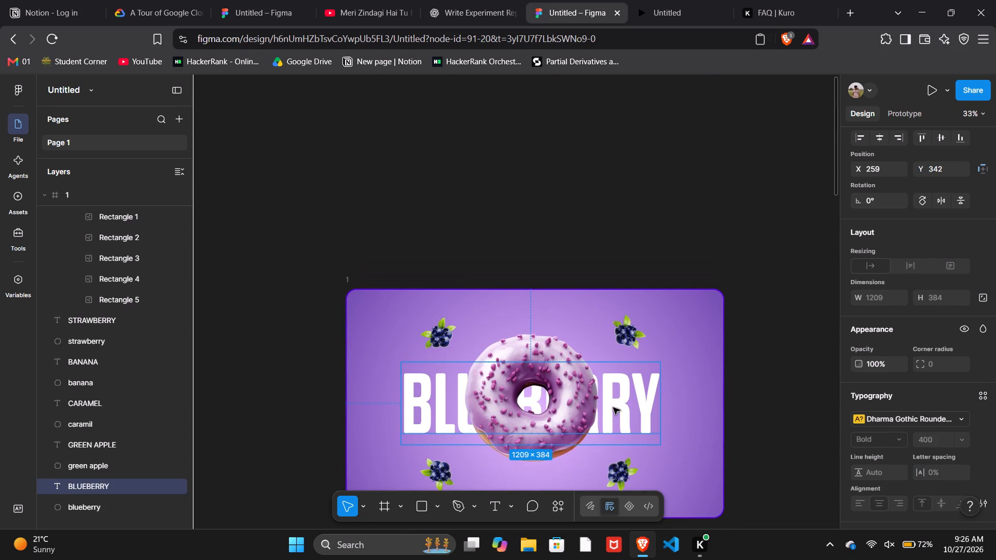
double_click(641, 401)
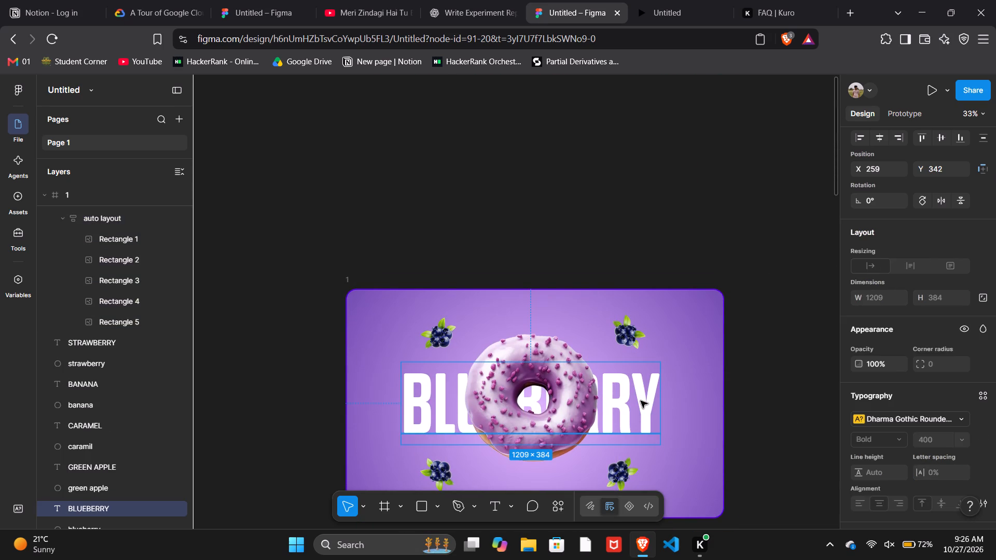
click(926, 419)
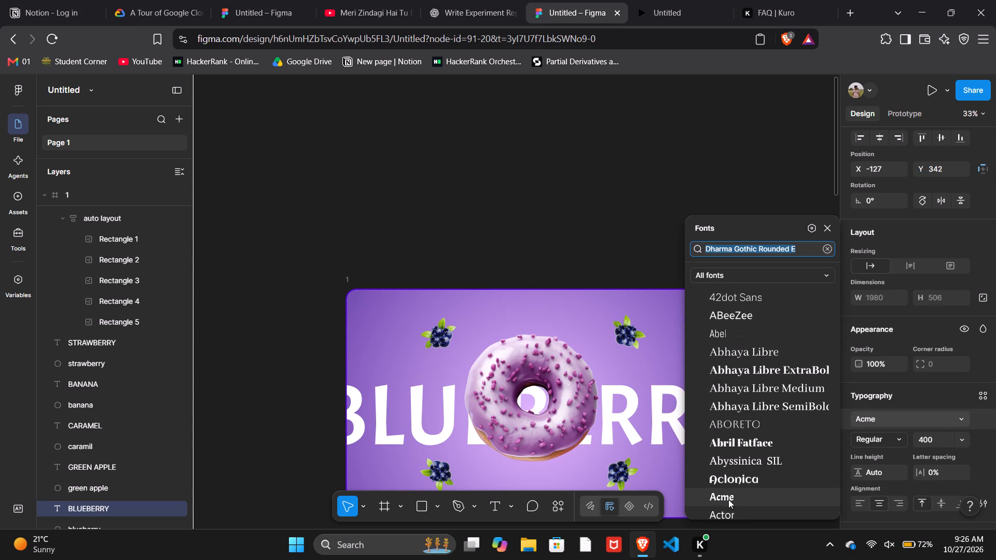
click(728, 499)
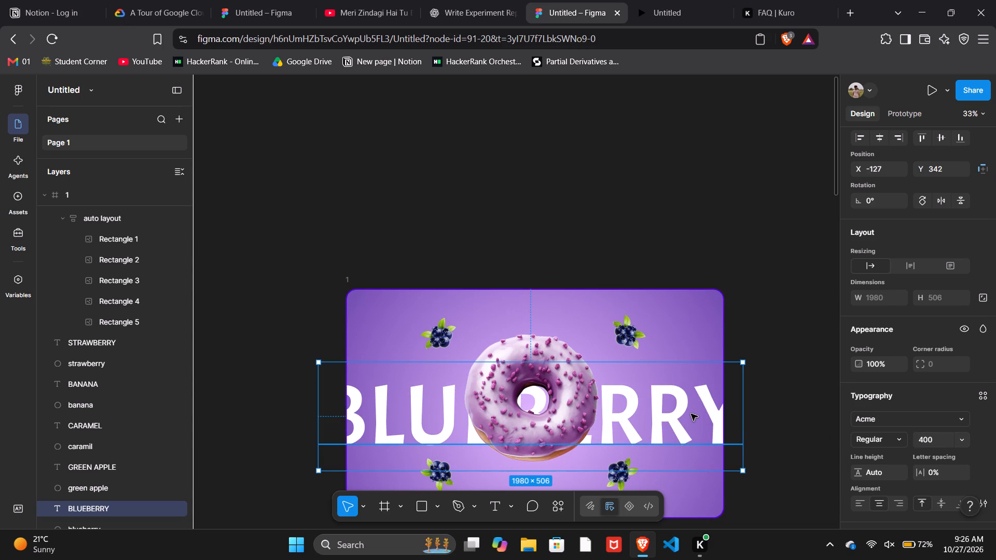
triple_click(691, 414)
click(936, 438)
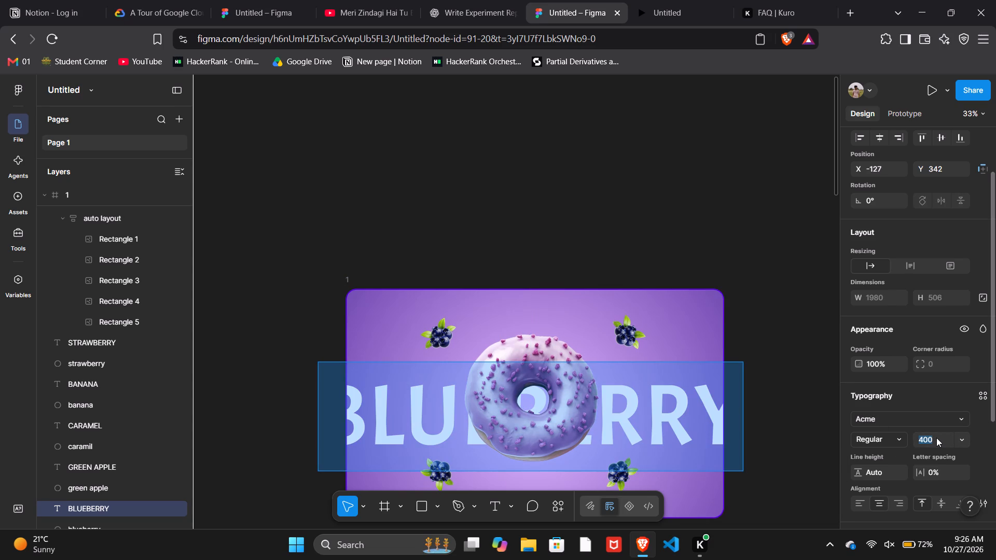
text(290)
key(Return)
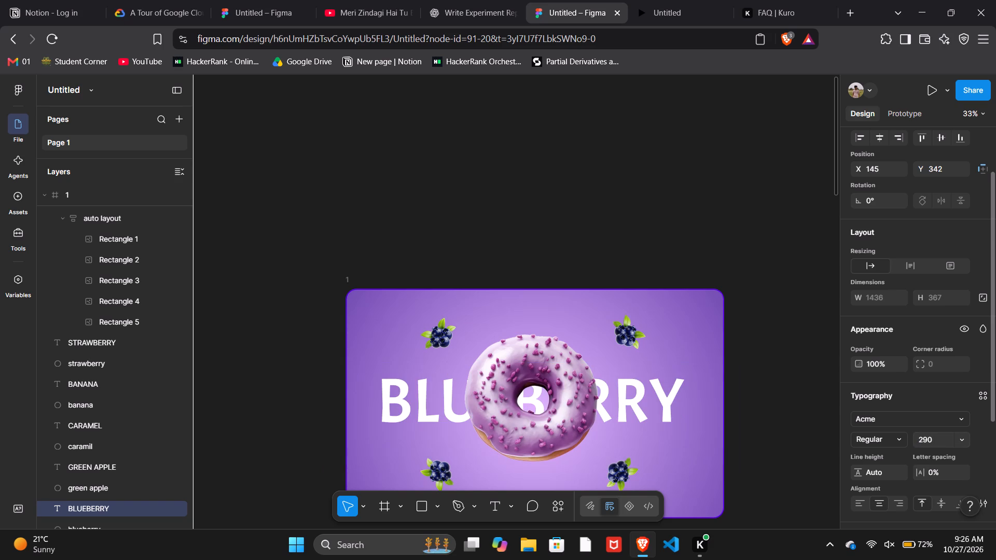
Set the BLUEBERRY heading's letter spacing to 10% and leave text editing.
click(930, 474)
text(10)
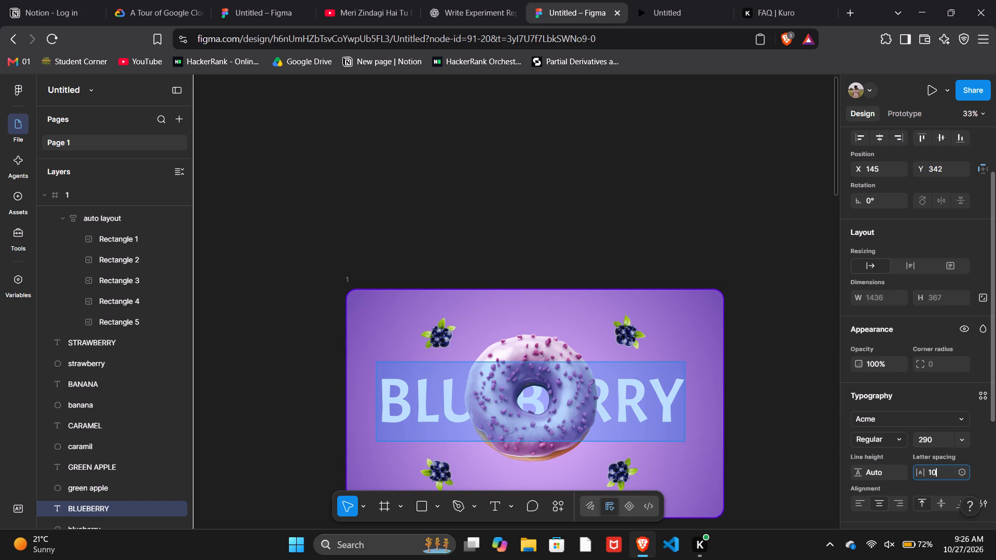
key(Return)
click(825, 344)
Replace the missing font of the BANANA heading in frame 4 with Acme and set its font size to 290.
scroll(825, 344, right, 1)
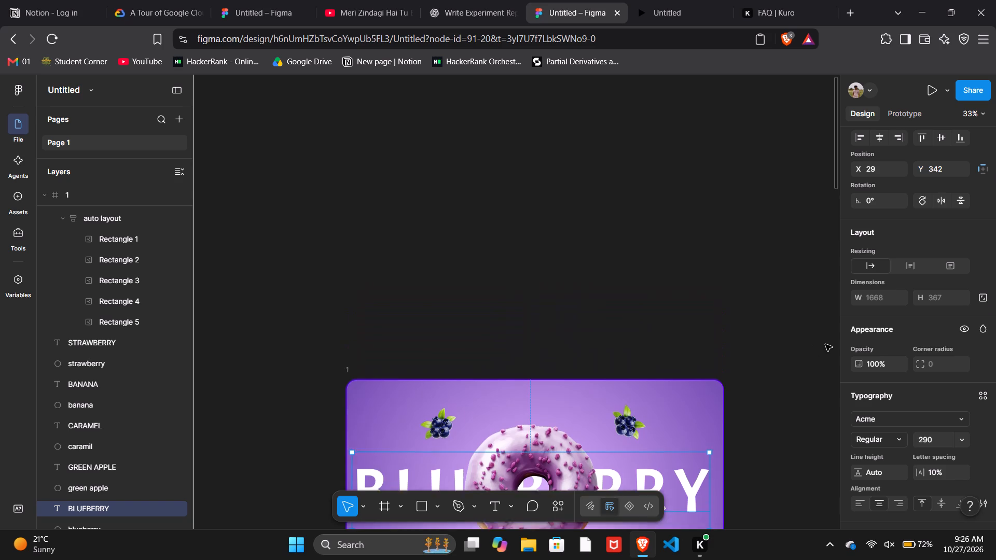
scroll(825, 344, right, 1)
scroll(825, 344, down, 6)
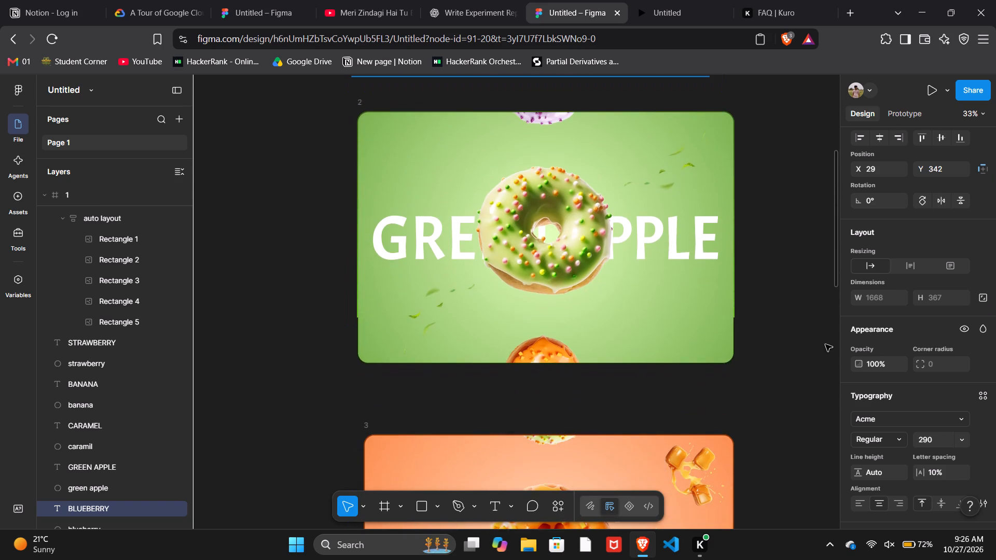
scroll(825, 344, down, 3)
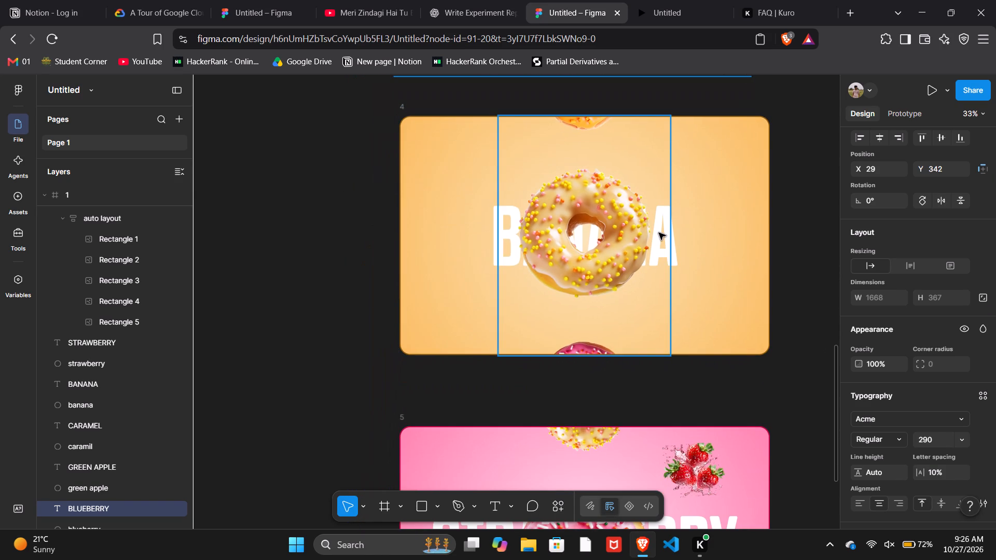
click(659, 233)
click(685, 243)
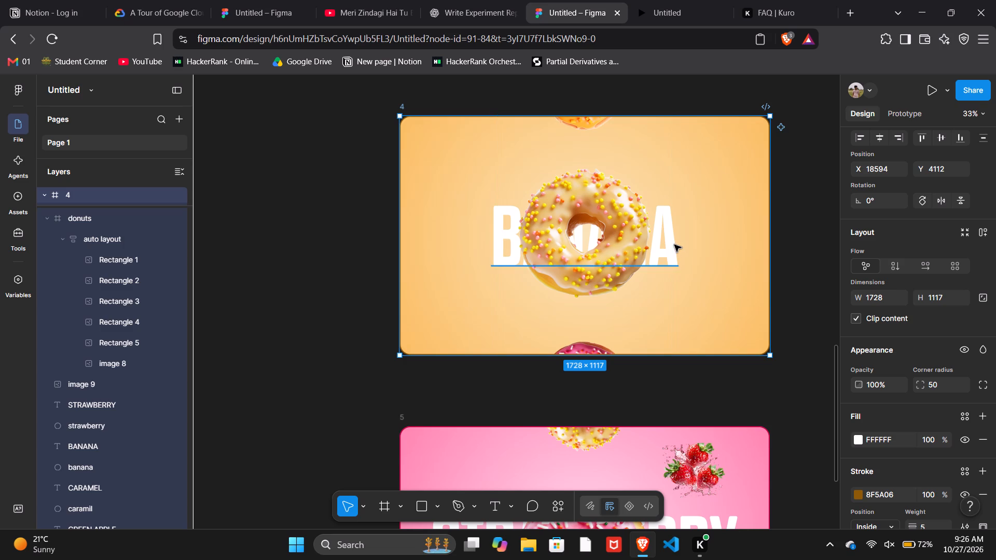
triple_click(674, 245)
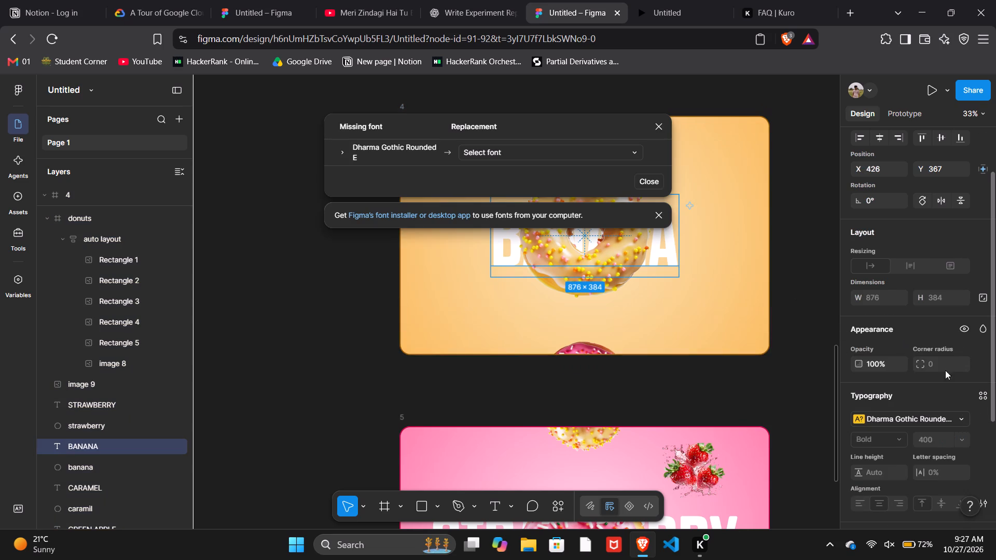
click(929, 418)
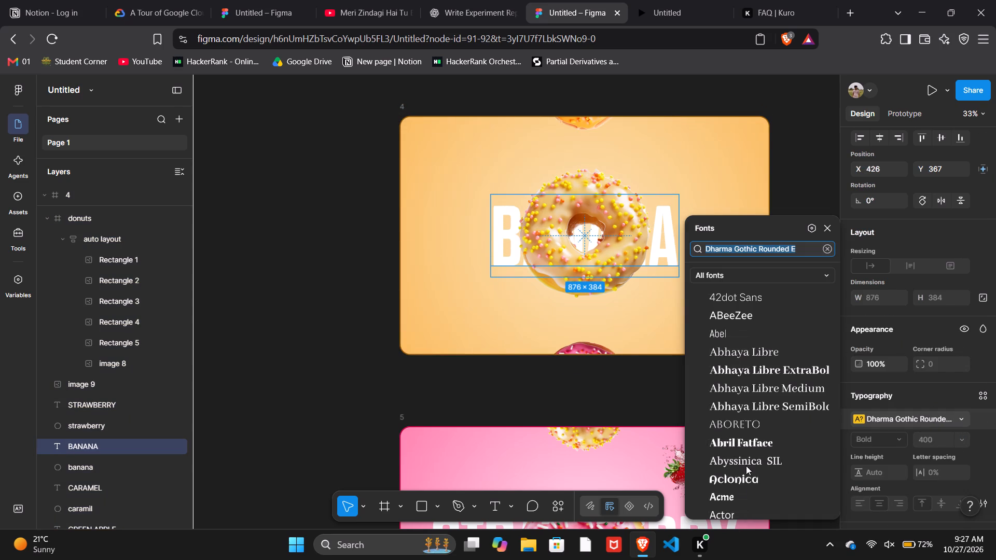
click(737, 494)
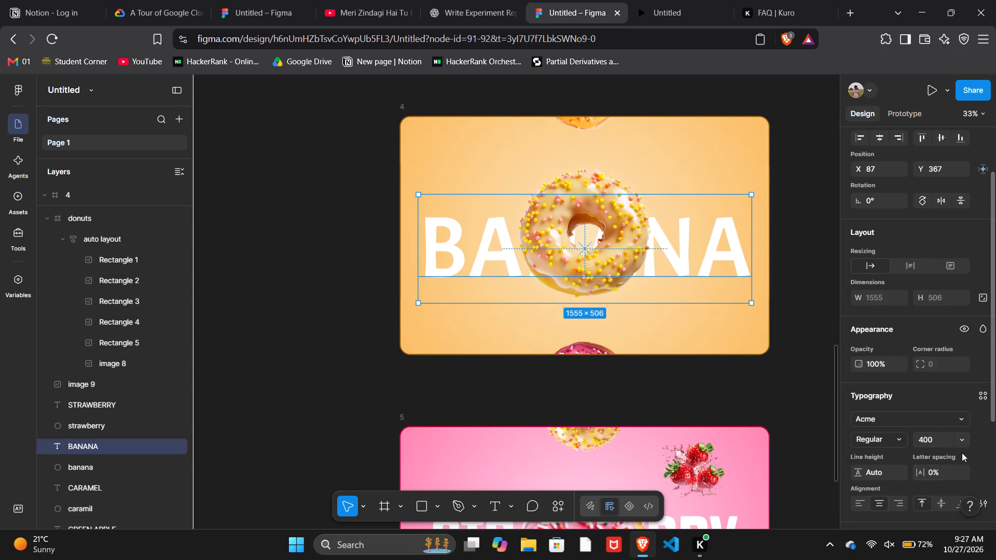
click(931, 435)
text(290)
key(Return)
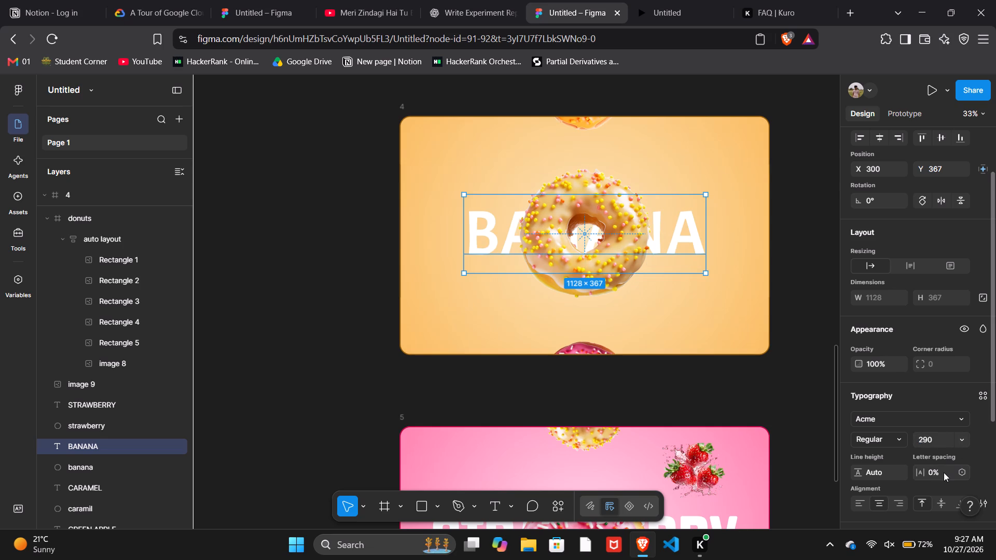
Set the BANANA heading's letter spacing to 10% and deselect it.
click(944, 472)
text(10)
key(Return)
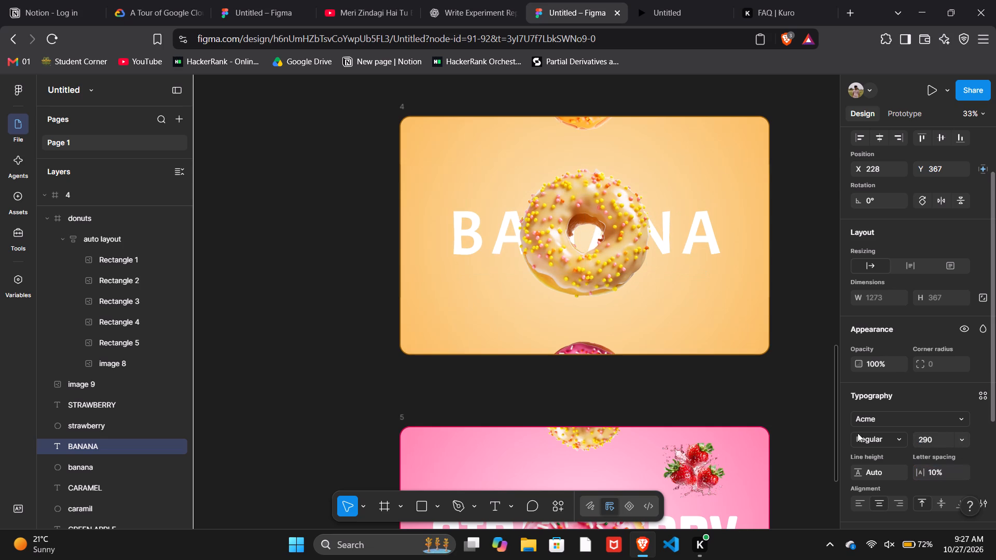
click(803, 417)
Replace the missing font of the STRAWBERRY heading in frame 5 with Acme and set its font size to 290.
scroll(803, 417, down, 6)
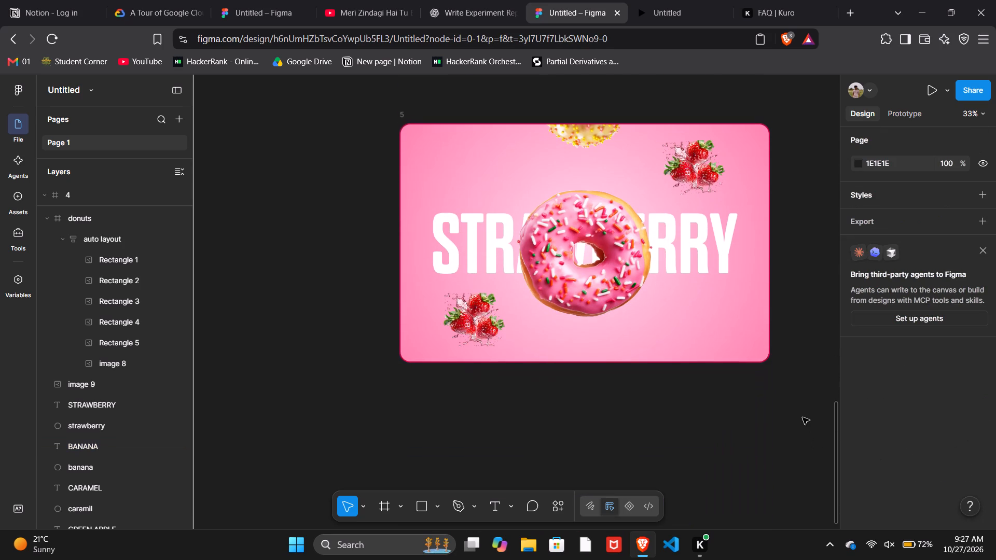
click(700, 232)
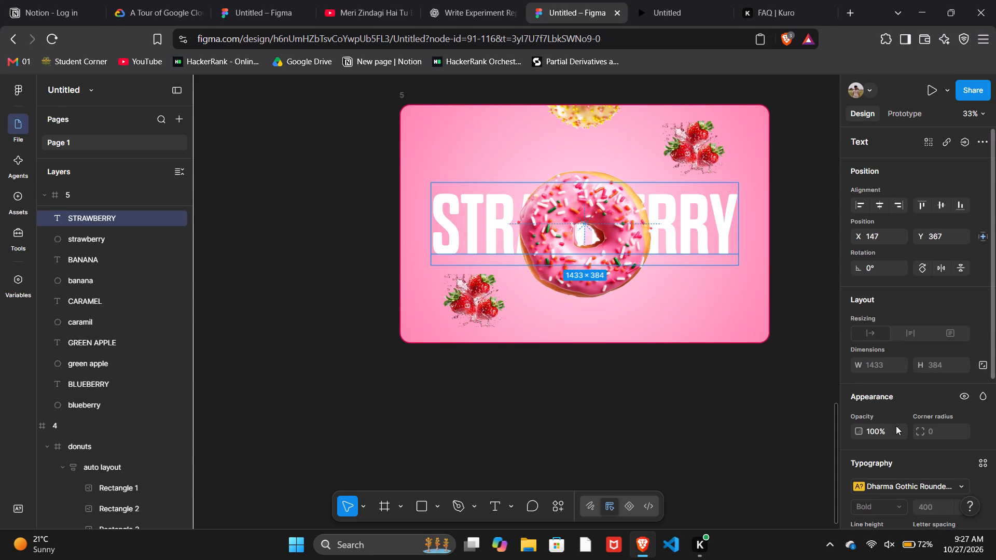
click(892, 481)
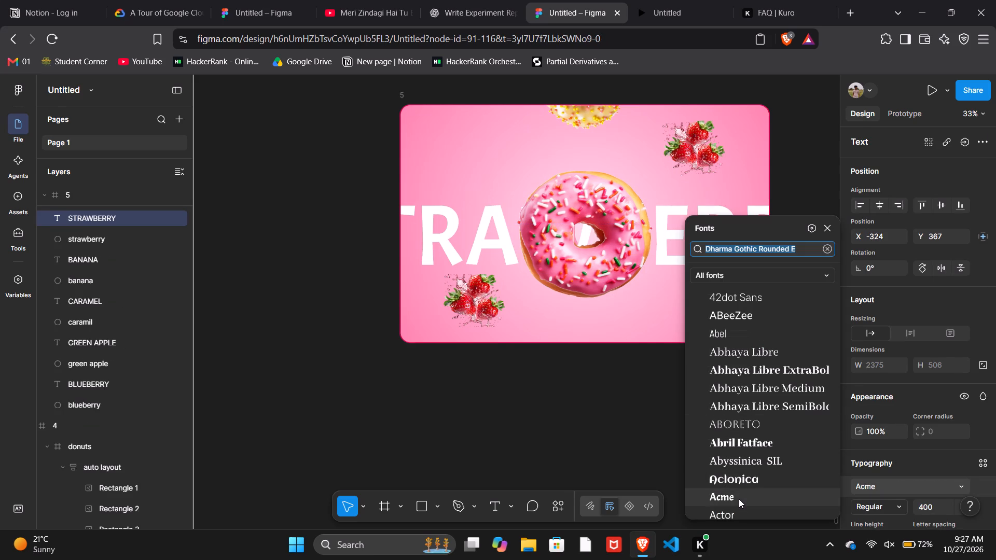
click(739, 499)
click(936, 508)
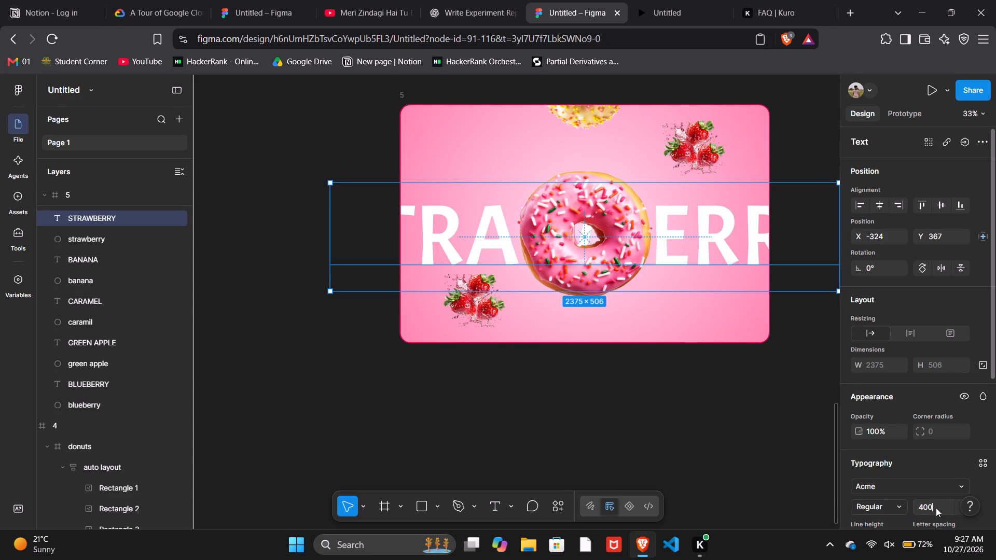
text(290)
key(Return)
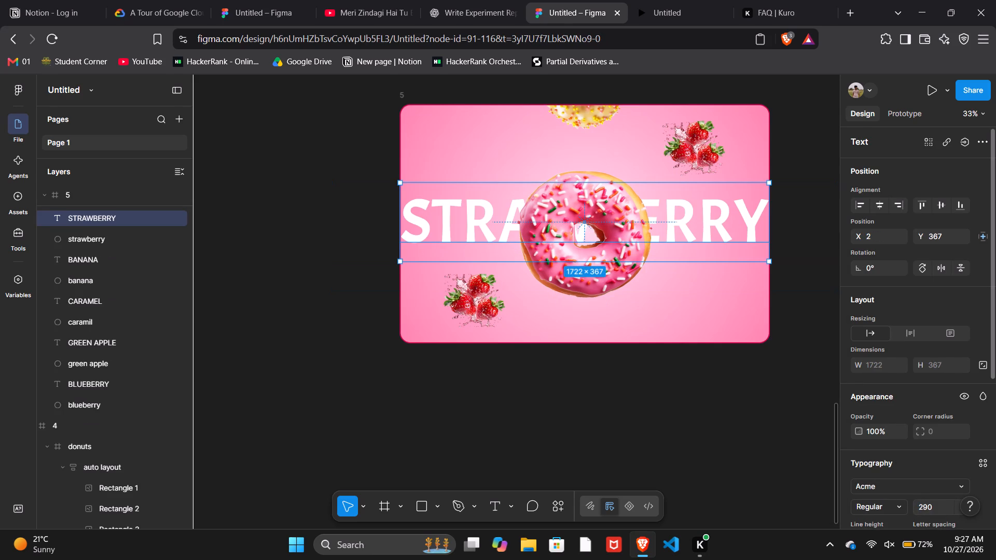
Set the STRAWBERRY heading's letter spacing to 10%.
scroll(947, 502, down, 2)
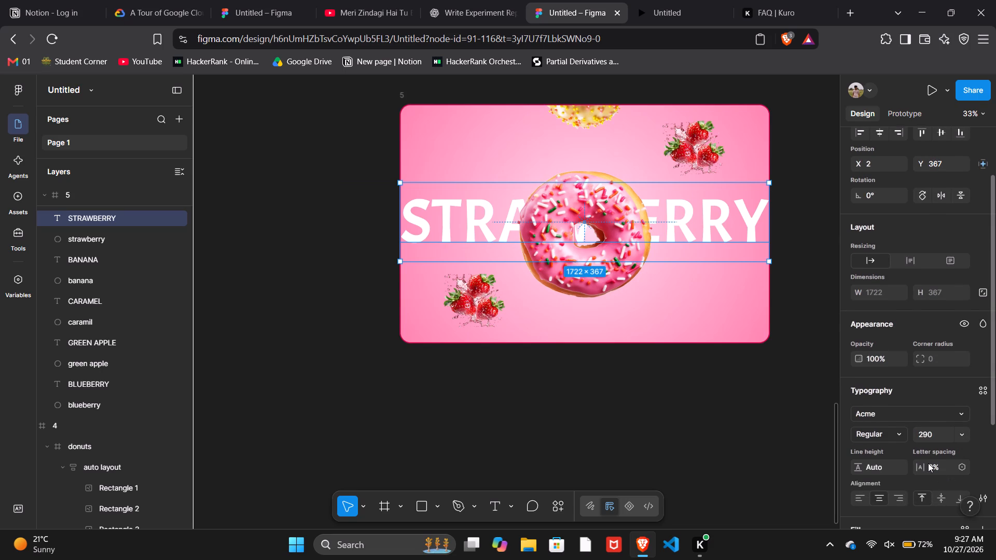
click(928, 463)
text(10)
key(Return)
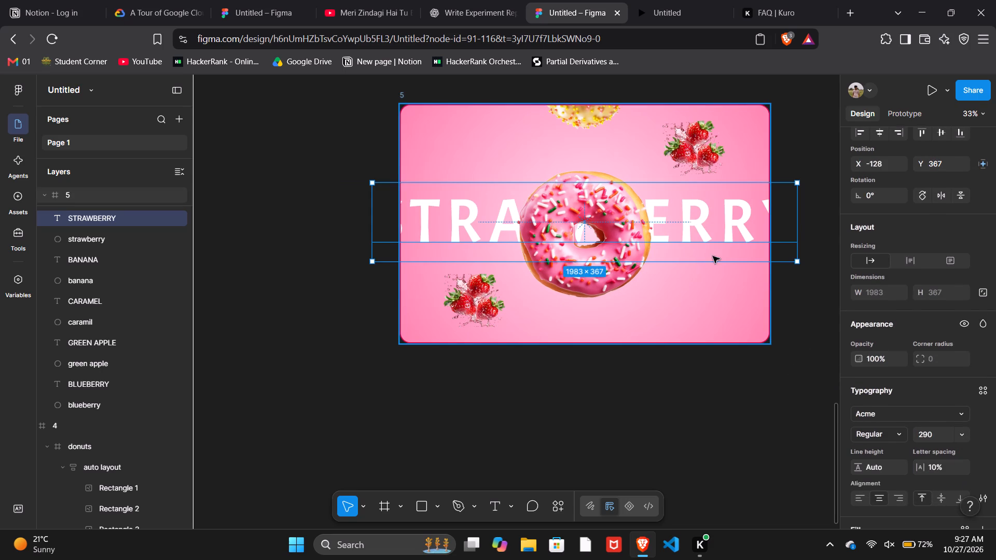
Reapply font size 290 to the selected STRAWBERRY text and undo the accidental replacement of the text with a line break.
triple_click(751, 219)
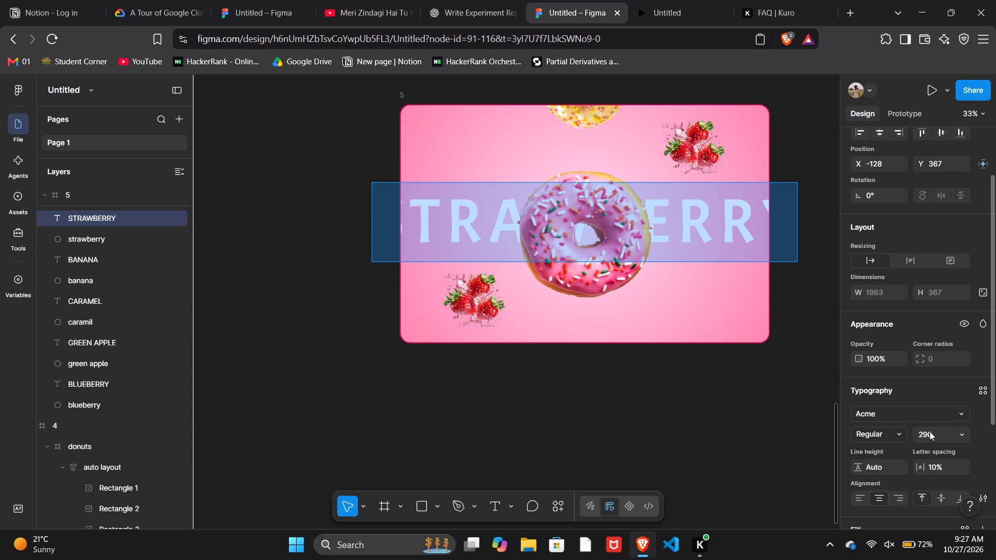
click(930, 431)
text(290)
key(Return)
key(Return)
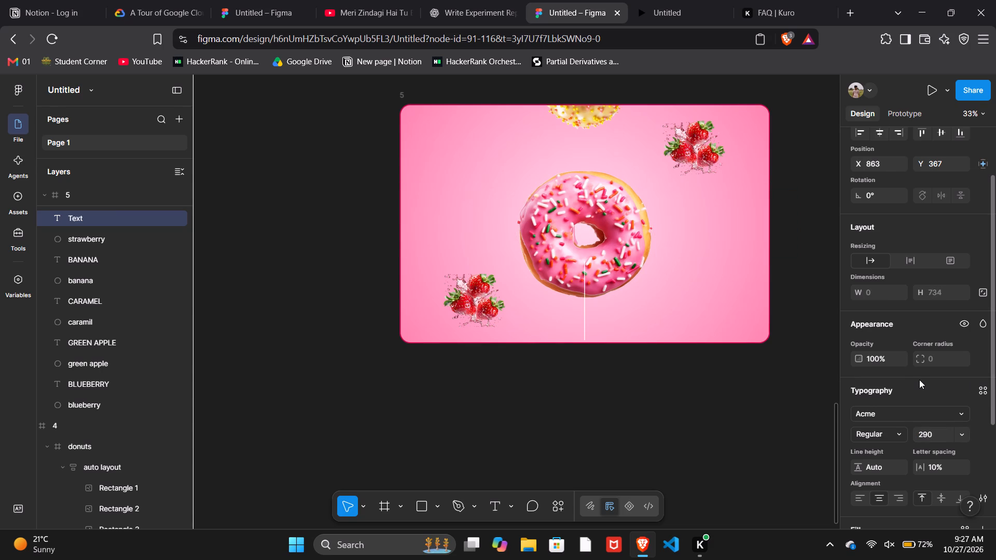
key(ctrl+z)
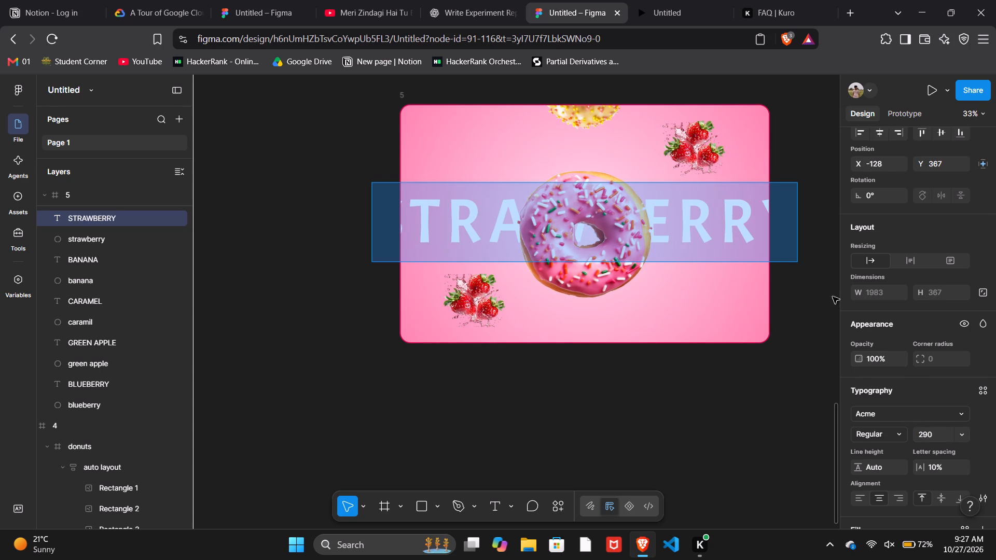
Set the STRAWBERRY heading's letter spacing to 0% and leave text editing.
click(946, 463)
key(0)
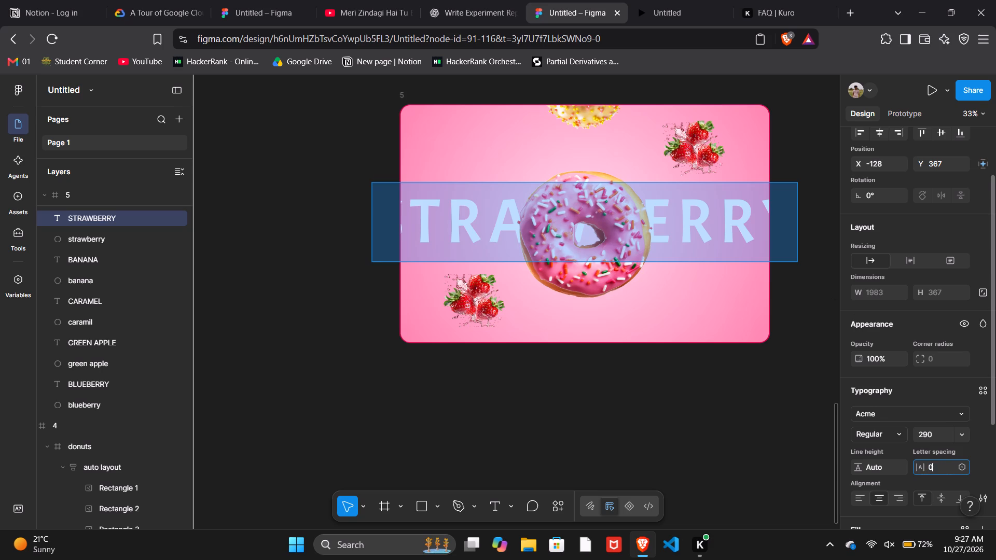
key(Return)
click(789, 319)
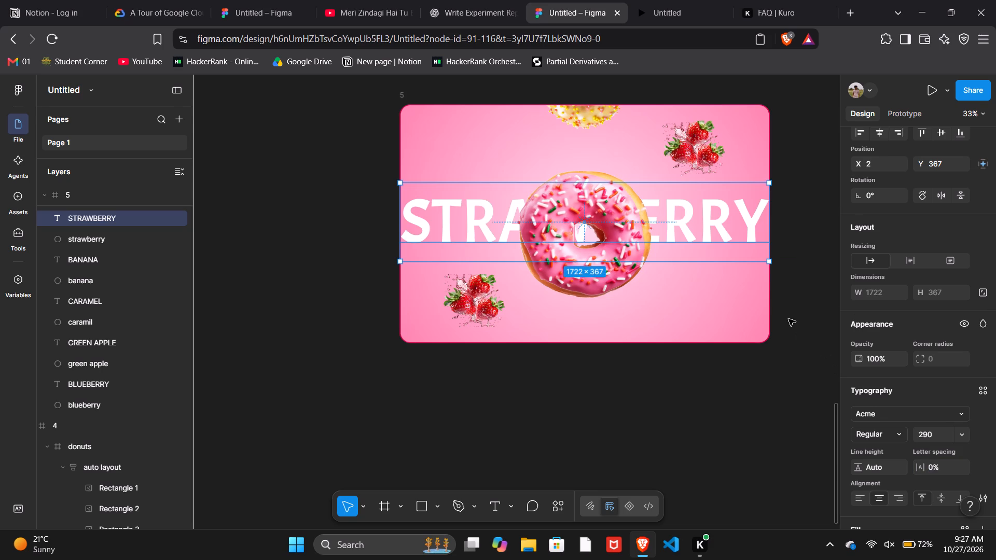
Present the prototype from frame 5 and go back through the frames to frame 1 to check the flavour headings.
scroll(789, 319, up, 1)
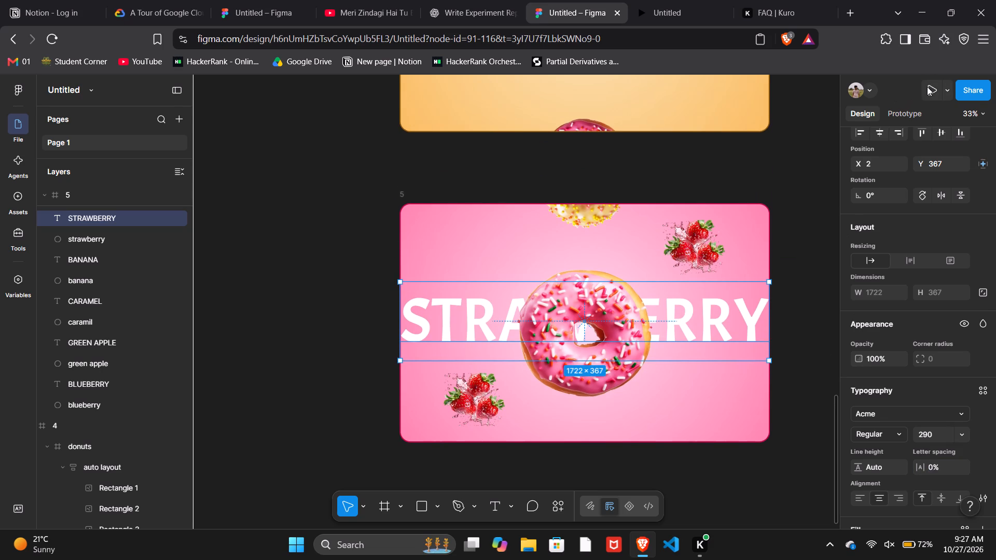
click(927, 87)
click(824, 11)
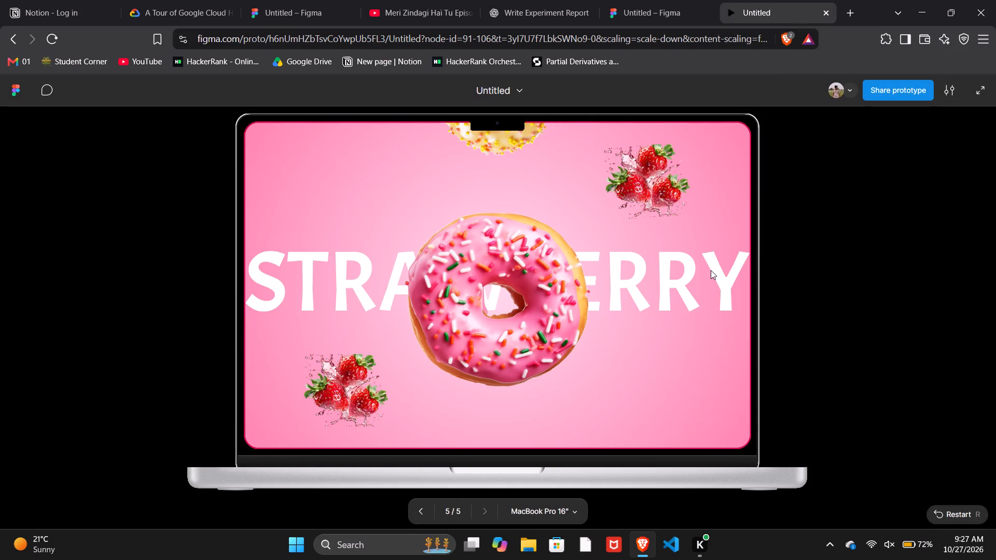
key(Left)
key(Left)
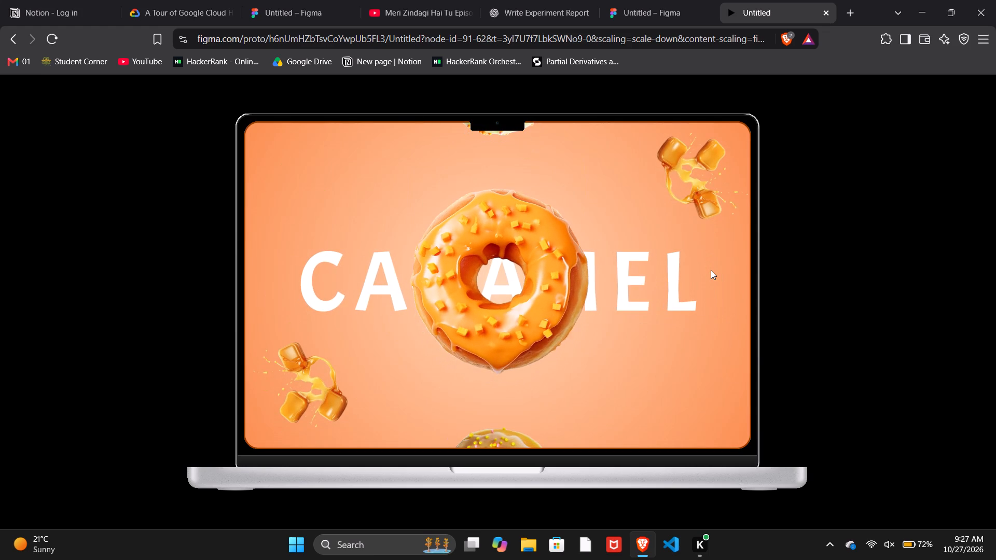
key(Left)
key(Left)
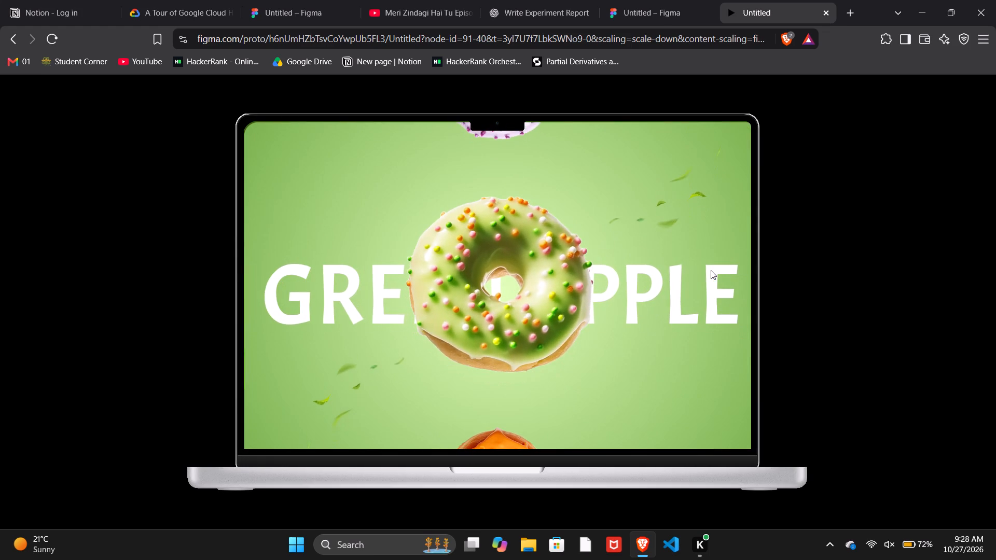
key(Left)
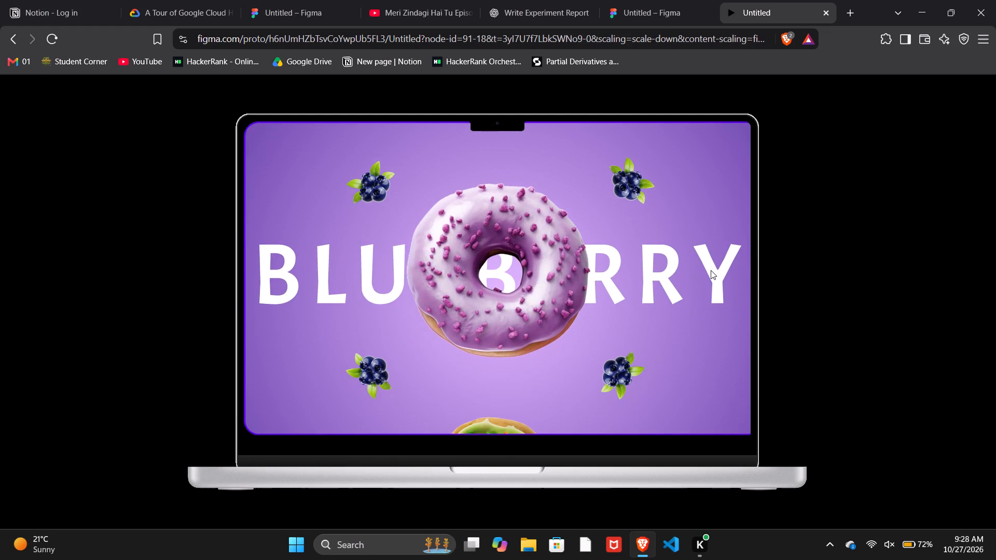
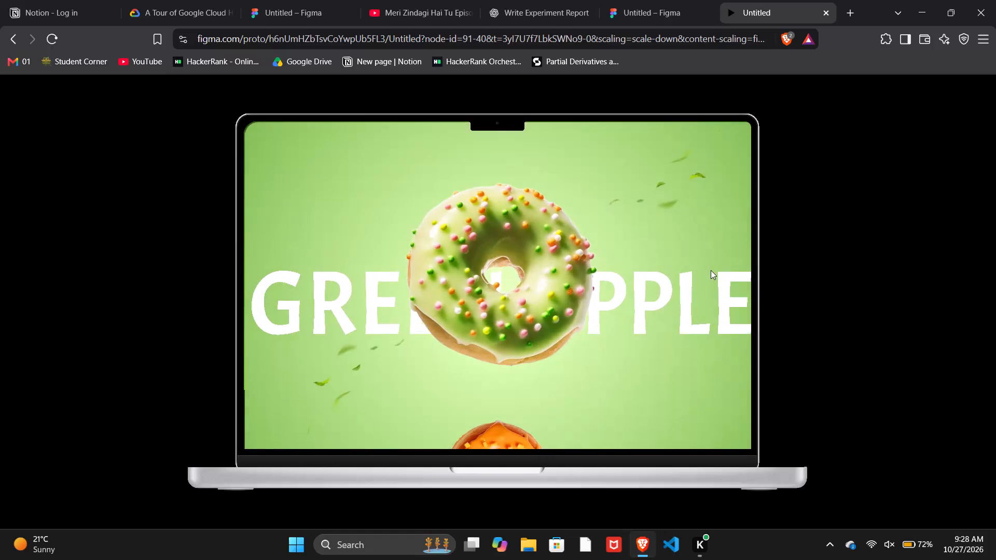
Advance the prototype from the GREEN APPLE frame to the STRAWBERRY frame to check the remaining headings.
key(Right)
key(Right)
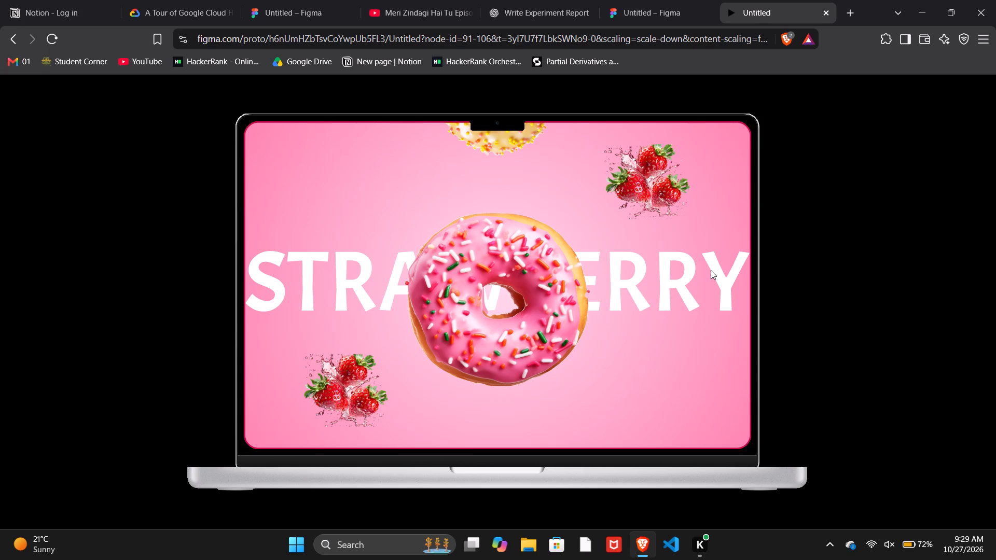
Return to the design file, select frame 5, and examine its stroke, available effects and selection colours.
click(677, 3)
click(726, 420)
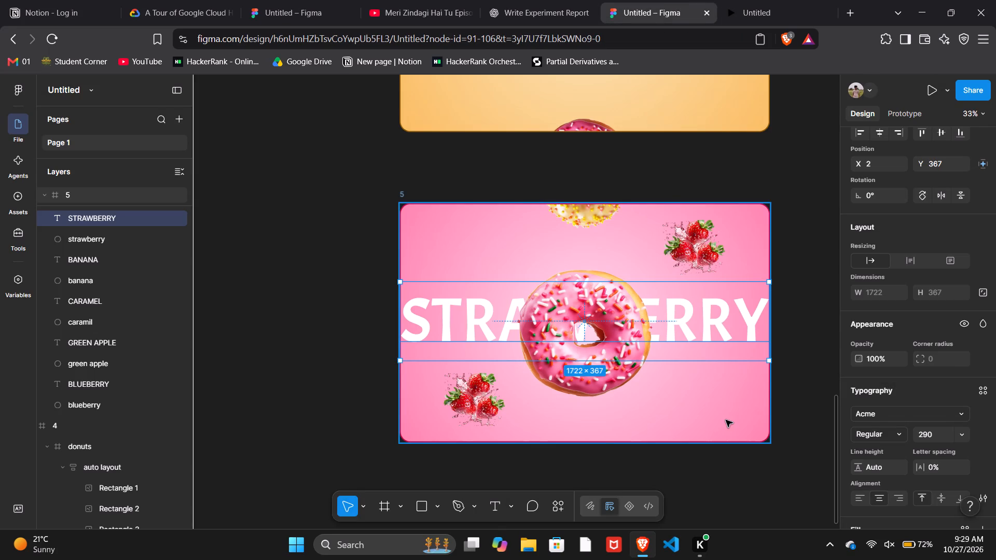
scroll(929, 398, down, 2)
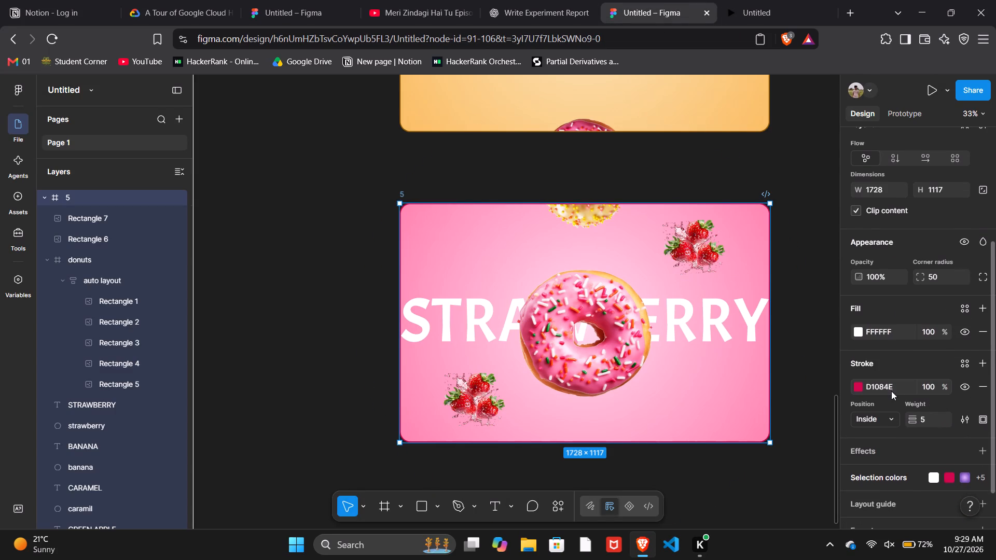
scroll(909, 481, down, 1)
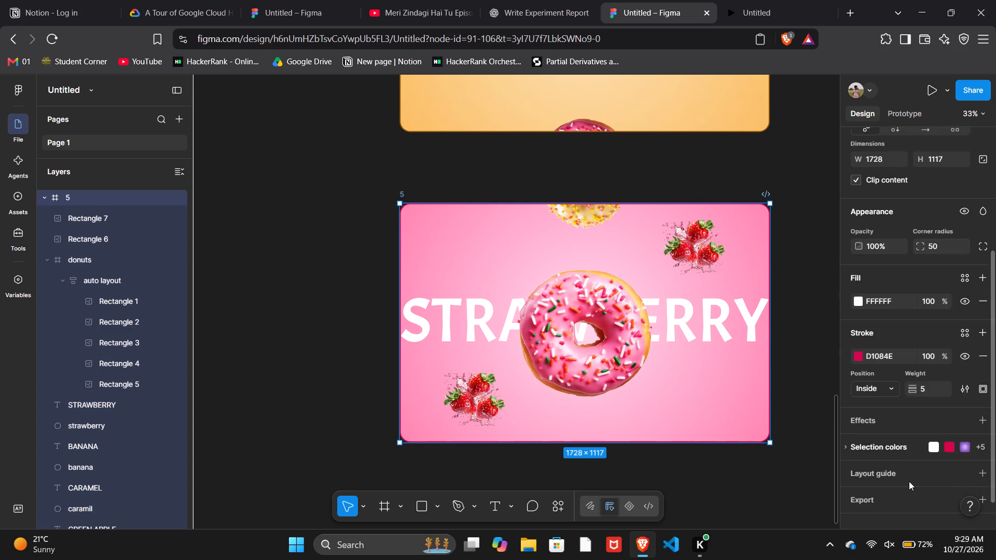
scroll(909, 481, down, 1)
click(917, 409)
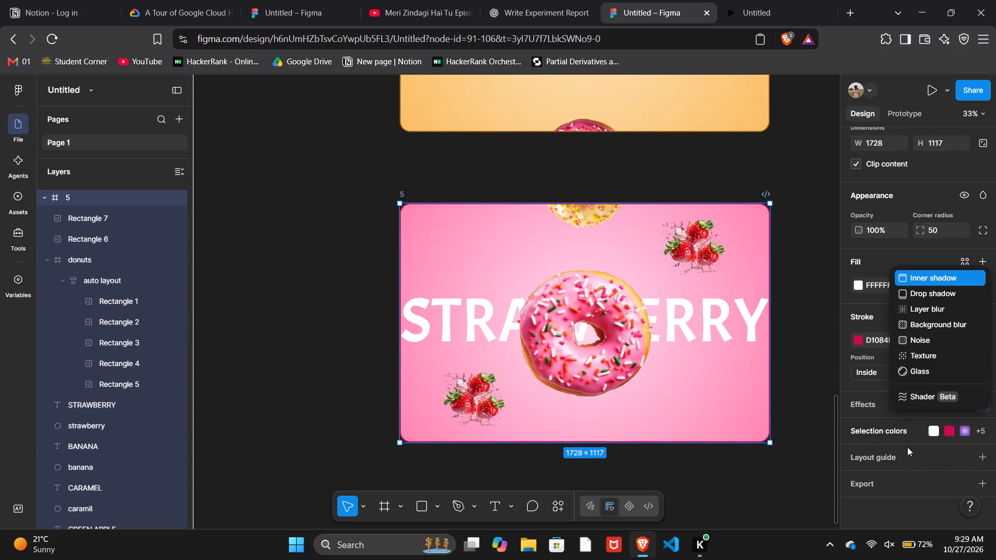
click(824, 386)
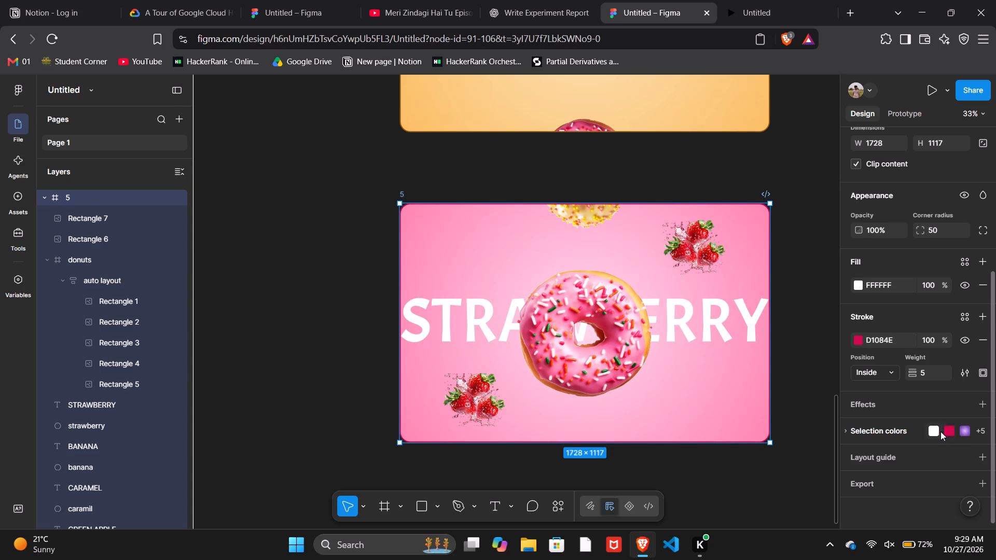
click(984, 428)
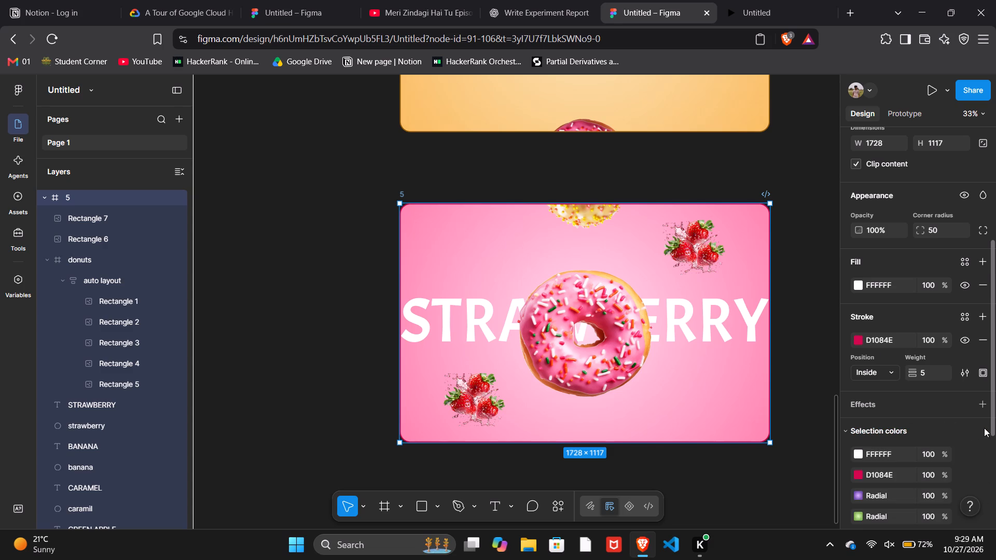
scroll(936, 435, down, 2)
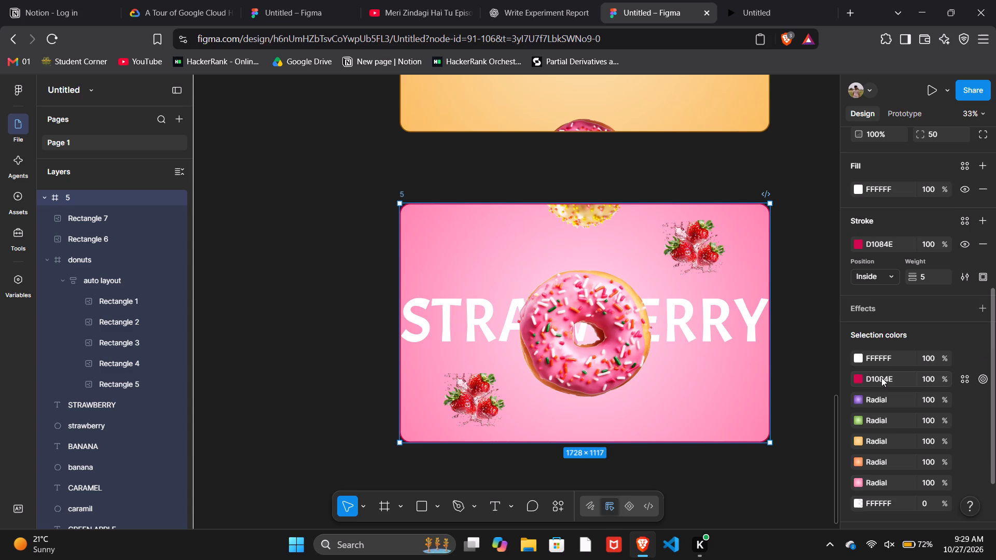
scroll(881, 377, up, 1)
Change frame 5's stroke to a custom linear gradient.
click(892, 321)
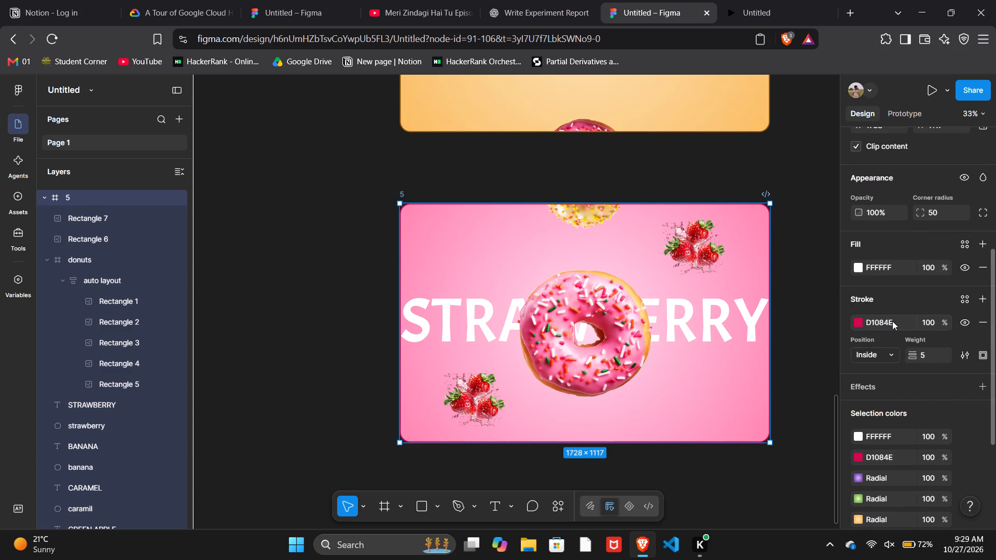
click(924, 292)
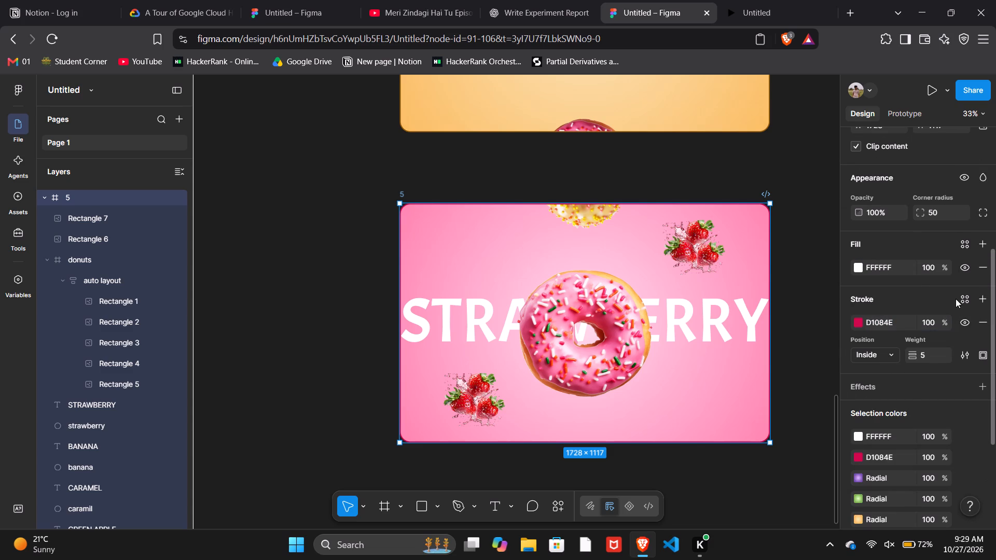
click(964, 298)
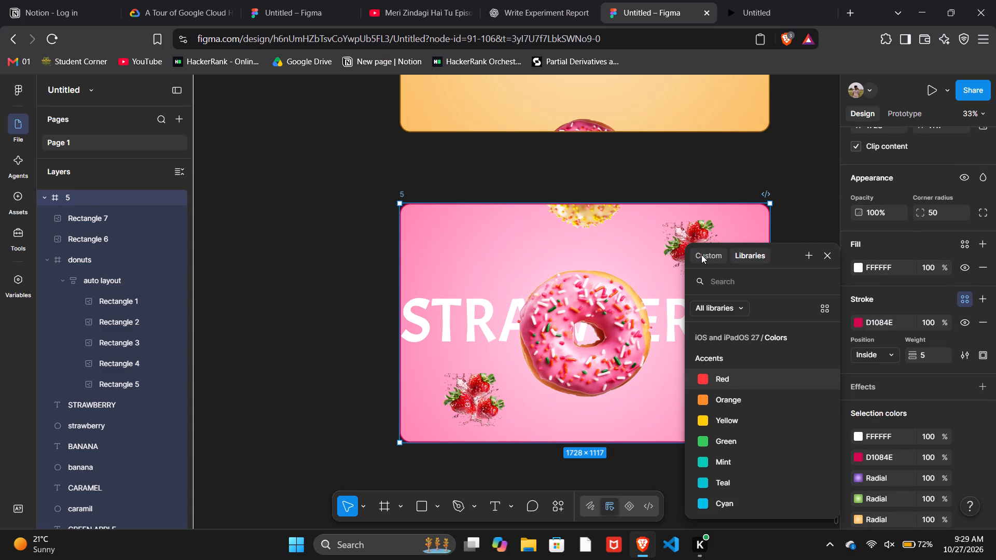
click(701, 255)
scroll(728, 428, down, 2)
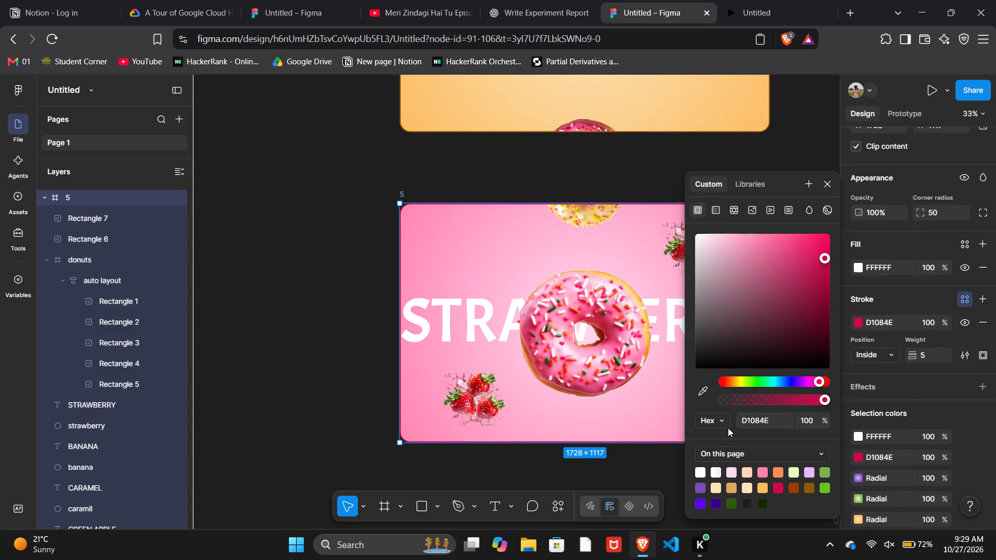
scroll(728, 428, down, 2)
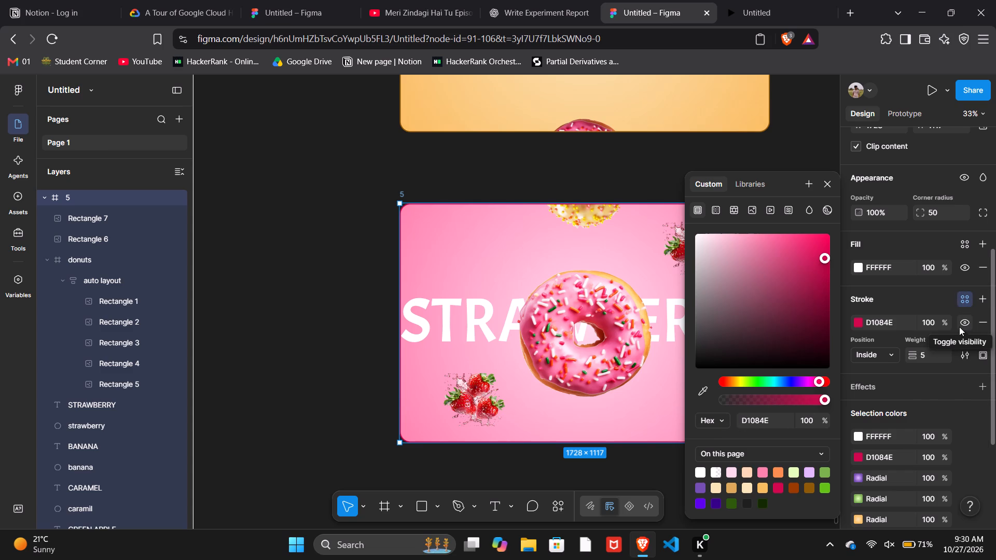
click(722, 207)
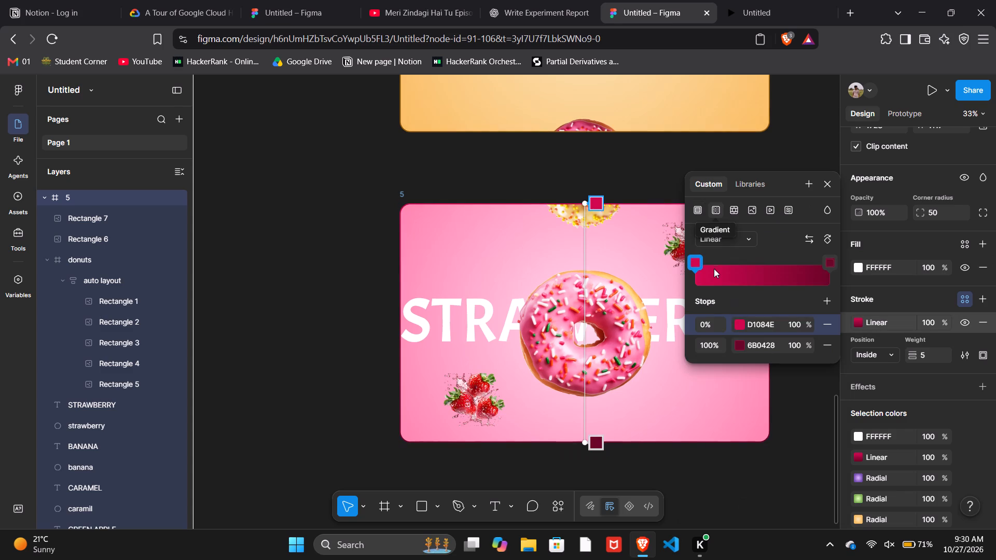
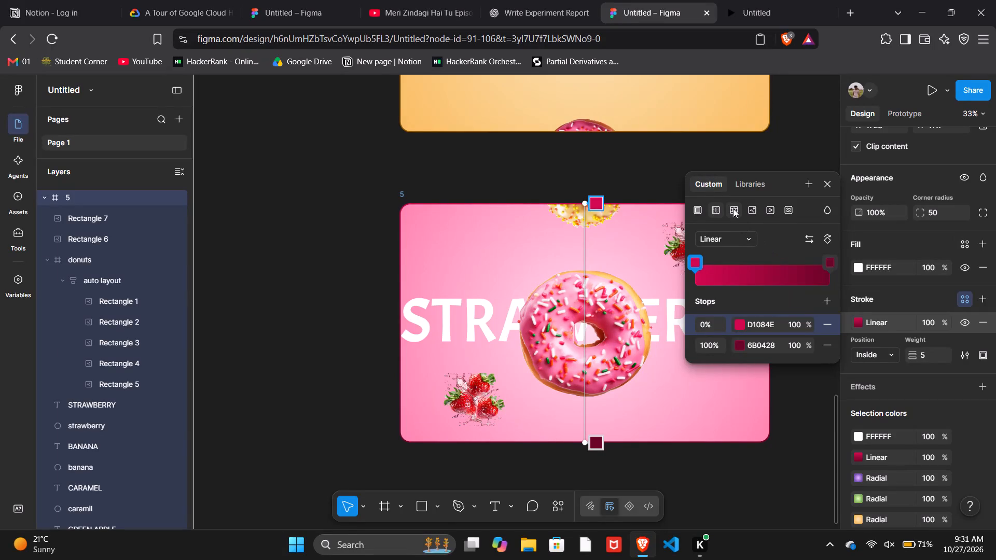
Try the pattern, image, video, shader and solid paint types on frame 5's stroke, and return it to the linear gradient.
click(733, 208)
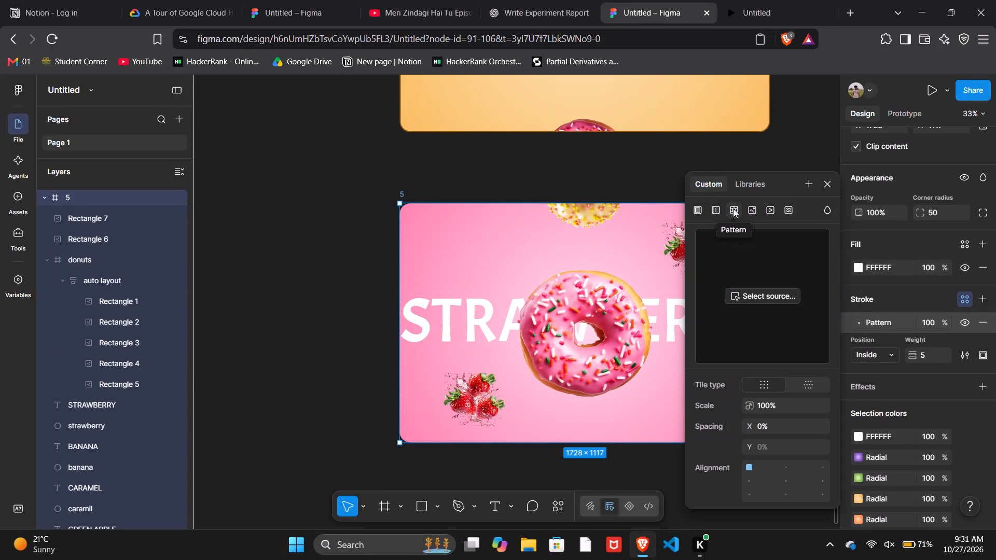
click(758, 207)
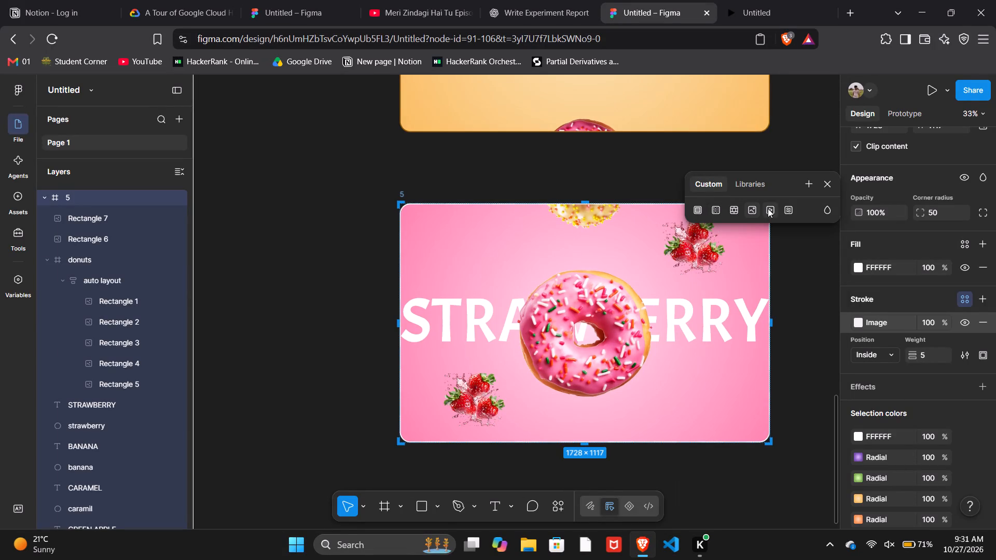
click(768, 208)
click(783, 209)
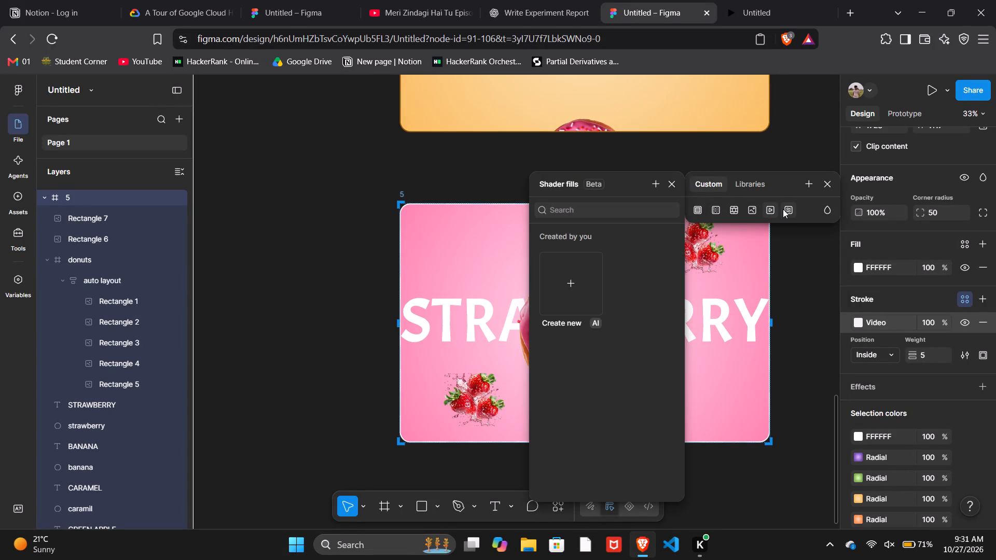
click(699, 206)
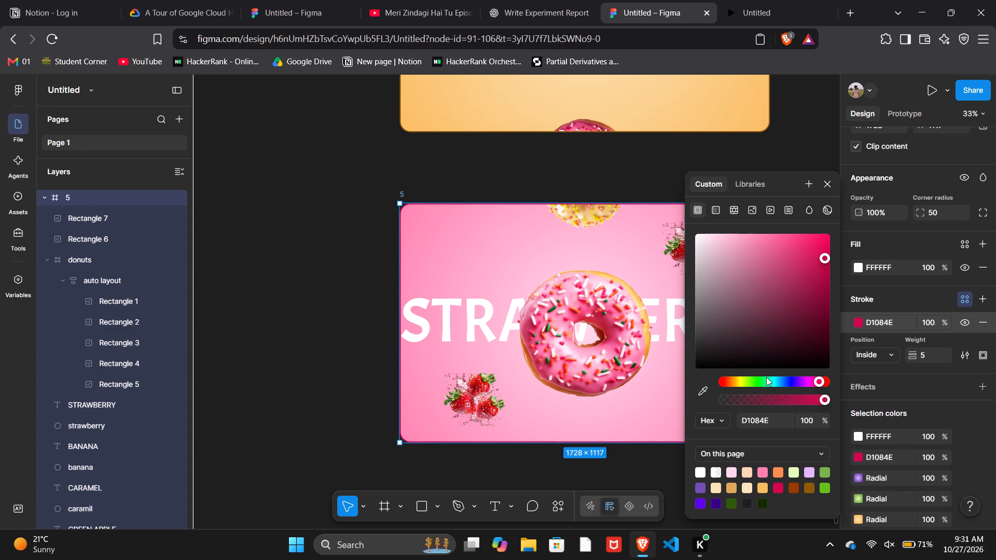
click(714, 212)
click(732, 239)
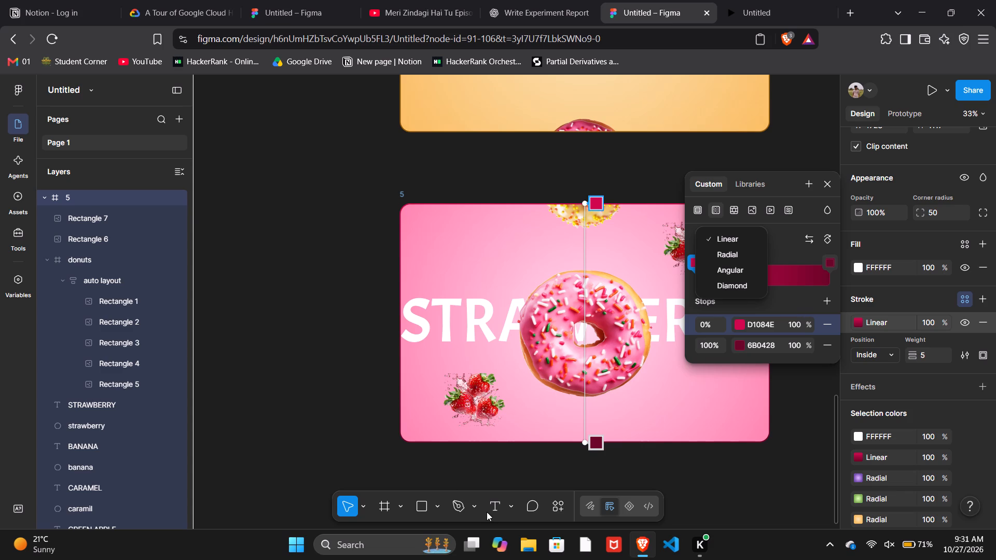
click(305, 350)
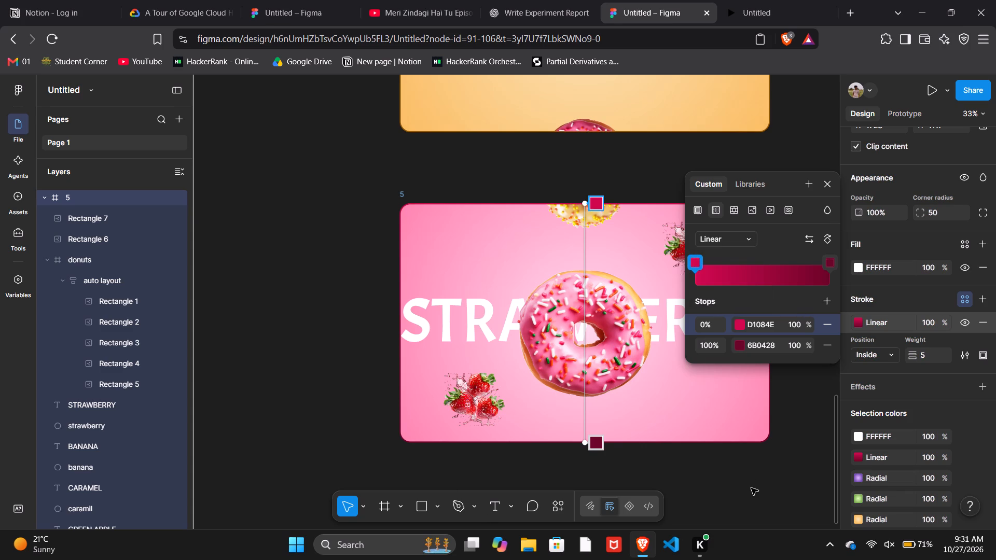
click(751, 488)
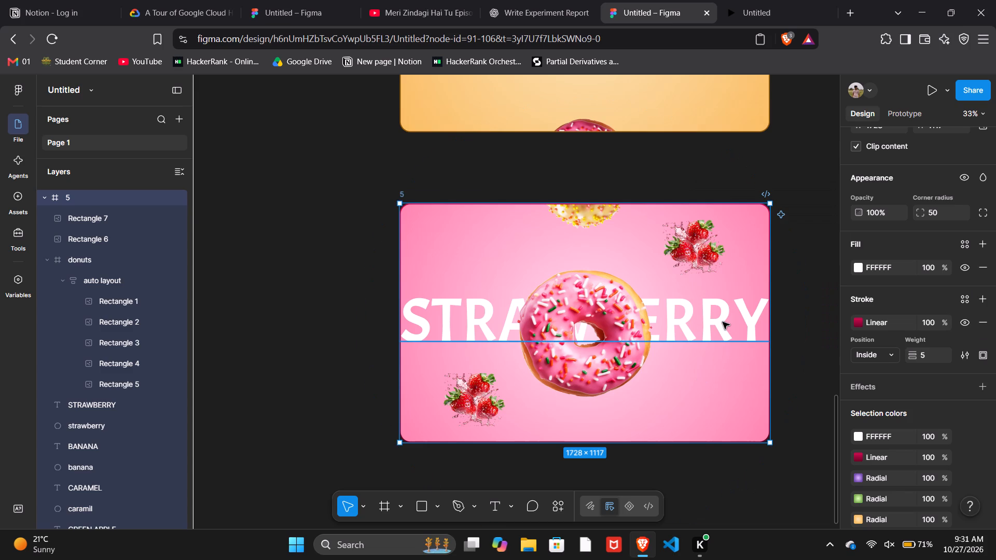
Move the STRAWBERRY heading in frame 5 slightly down to line up with the middle of the pink donut.
click(723, 323)
drag(723, 323, 723, 334)
click(797, 399)
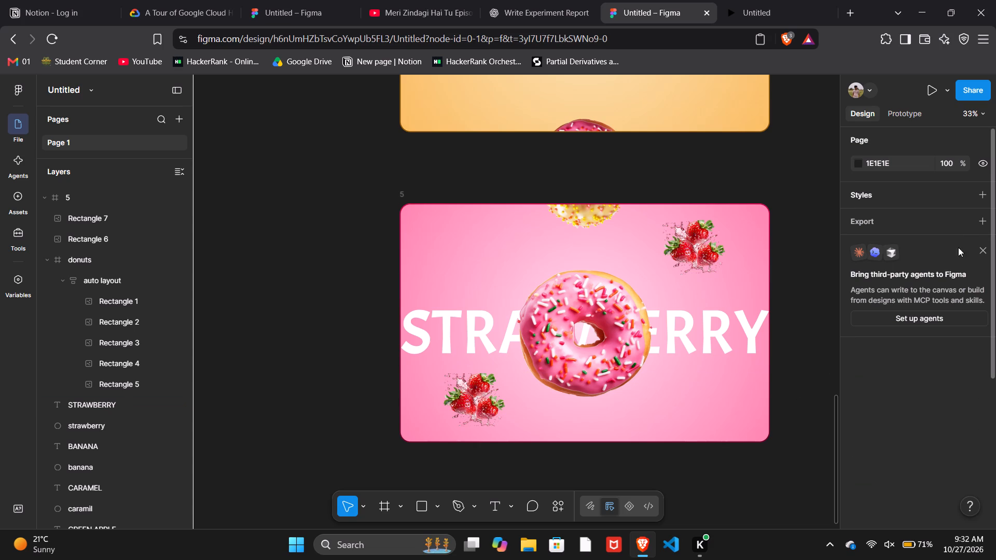
Dismiss the promotion about bringing third-party agents to Figma.
click(978, 246)
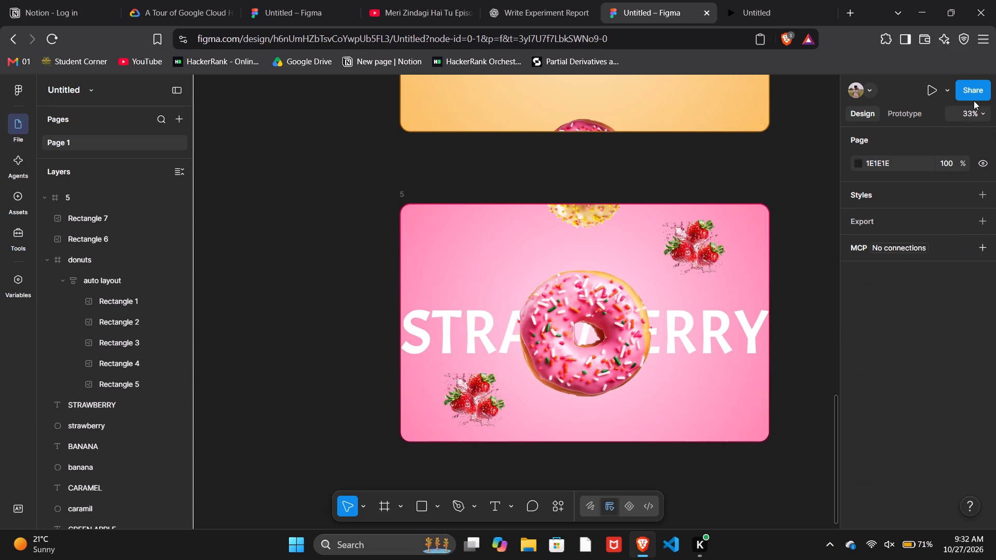
click(789, 198)
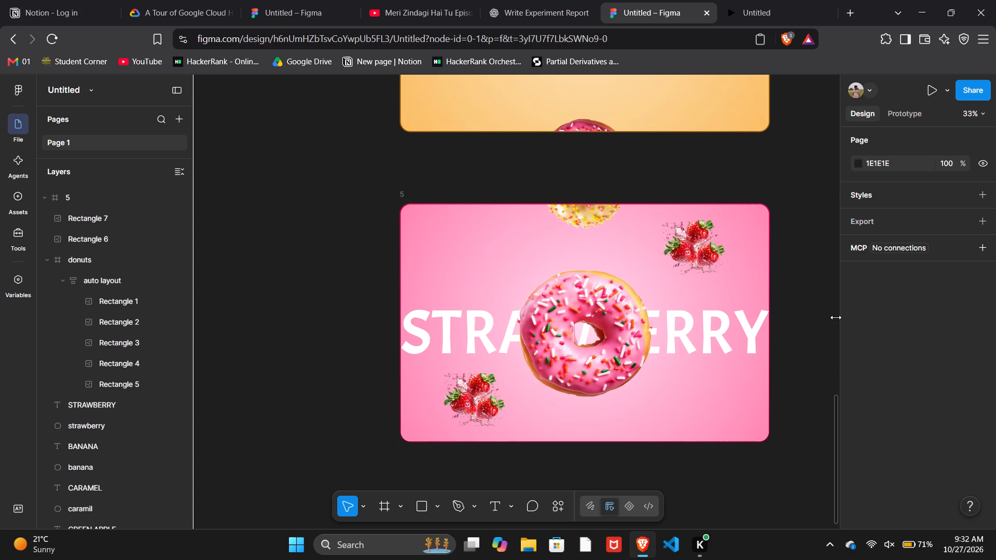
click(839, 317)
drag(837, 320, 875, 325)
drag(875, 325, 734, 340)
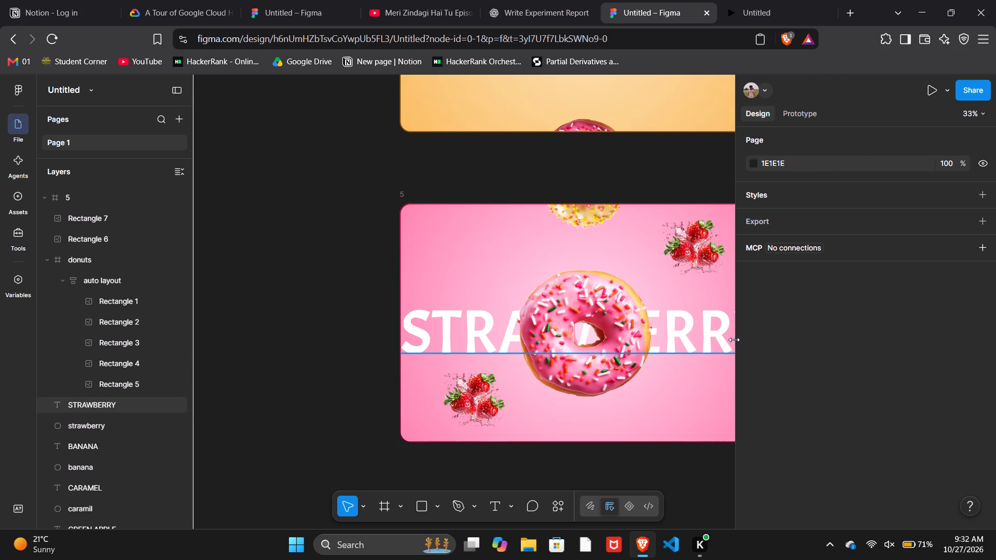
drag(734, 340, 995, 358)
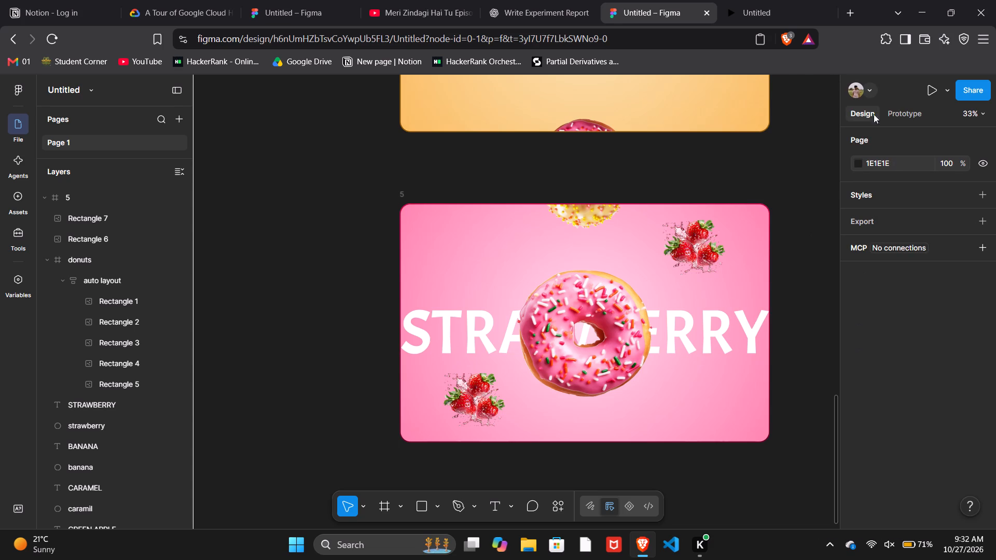
Reposition the donuts' auto layout stack inside the CARAMEL frame 3 to X 0, Y -901.
scroll(781, 311, up, 8)
scroll(781, 311, right, 1)
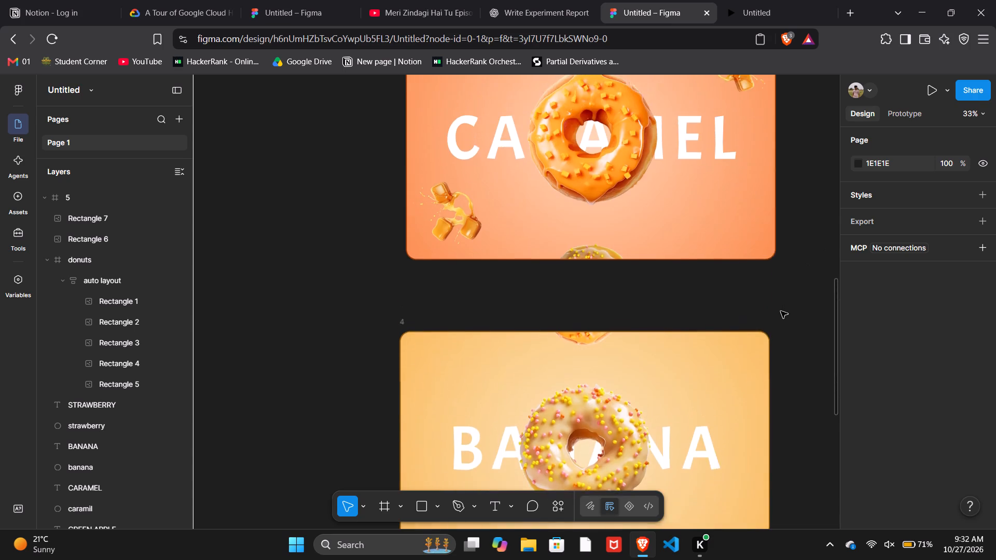
scroll(781, 311, right, 1)
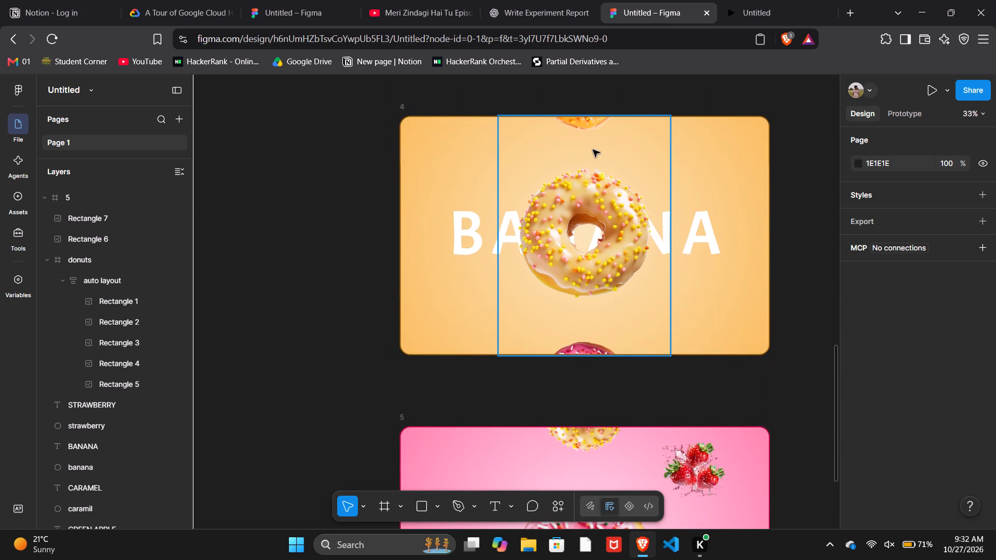
scroll(594, 146, up, 4)
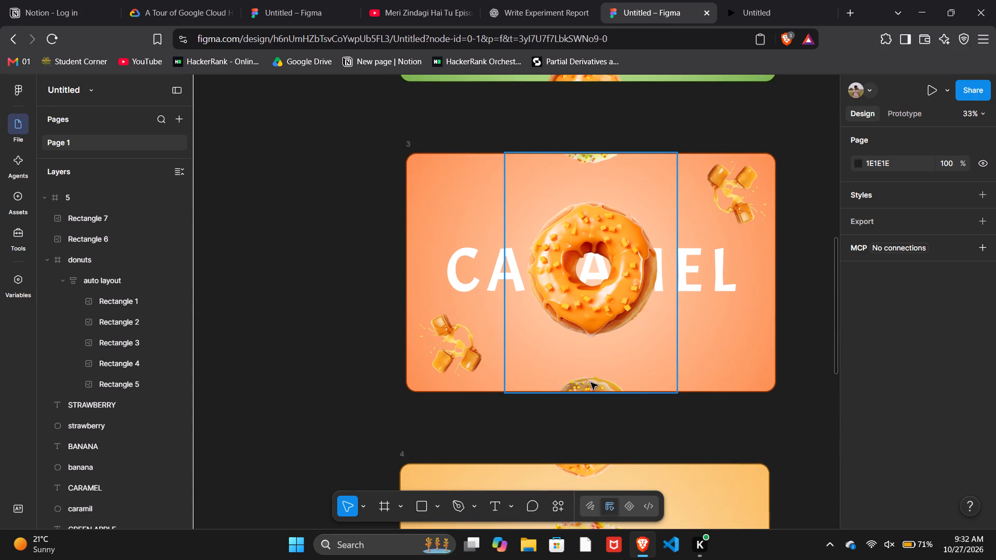
click(591, 383)
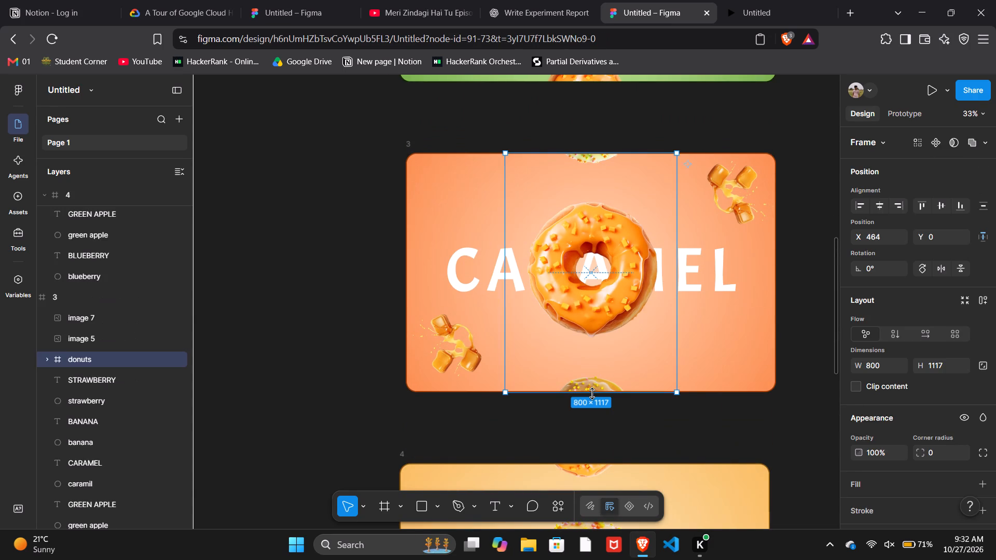
triple_click(607, 372)
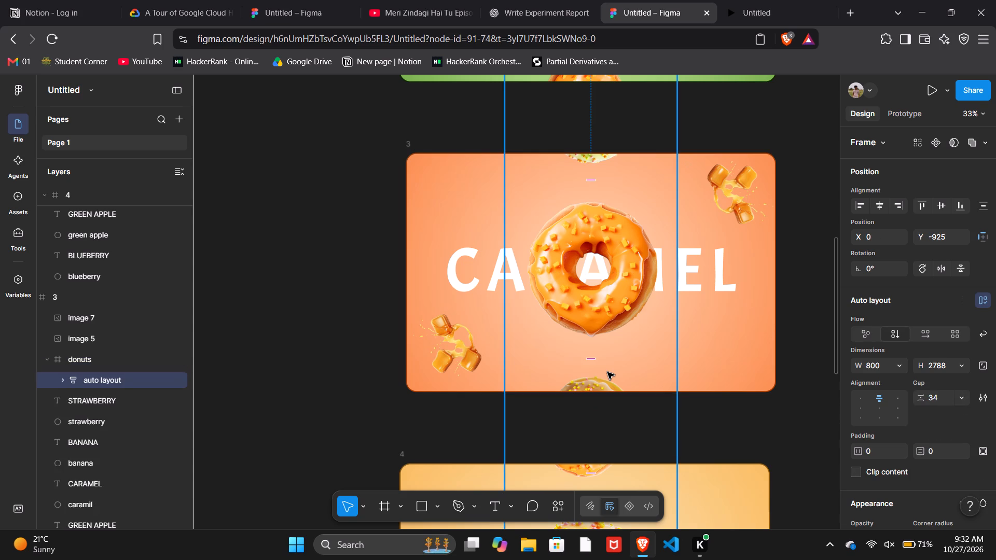
scroll(607, 372, down, 2)
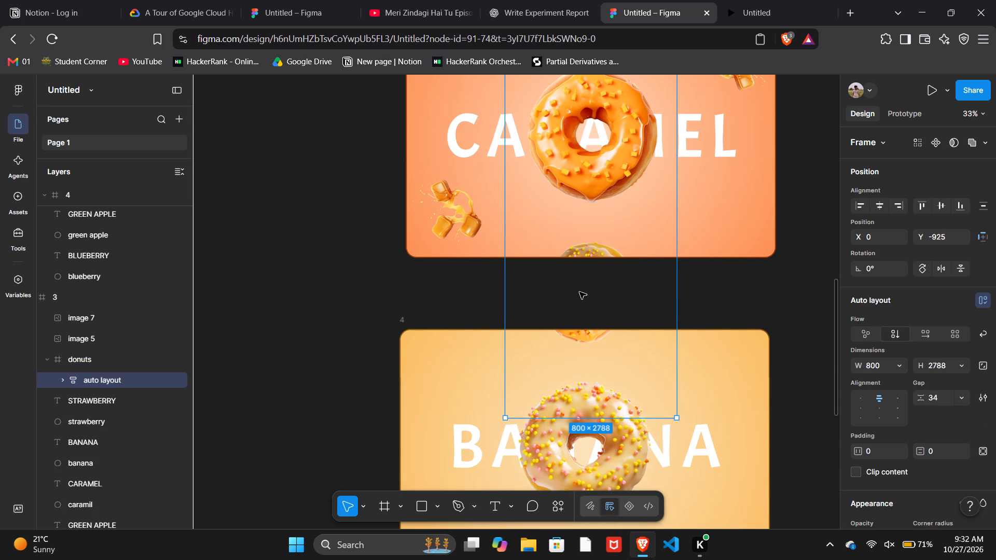
drag(651, 296, 529, 406)
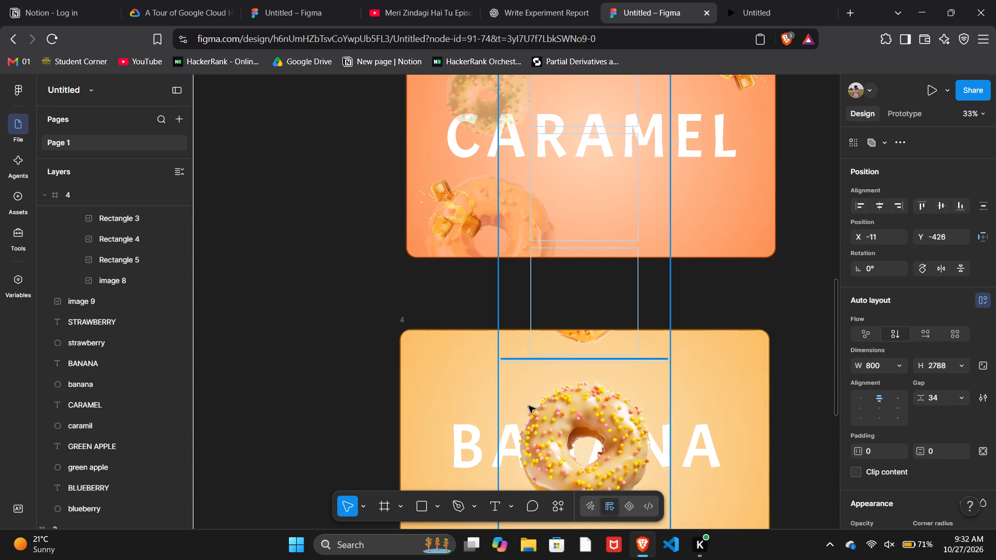
drag(529, 406, 667, 232)
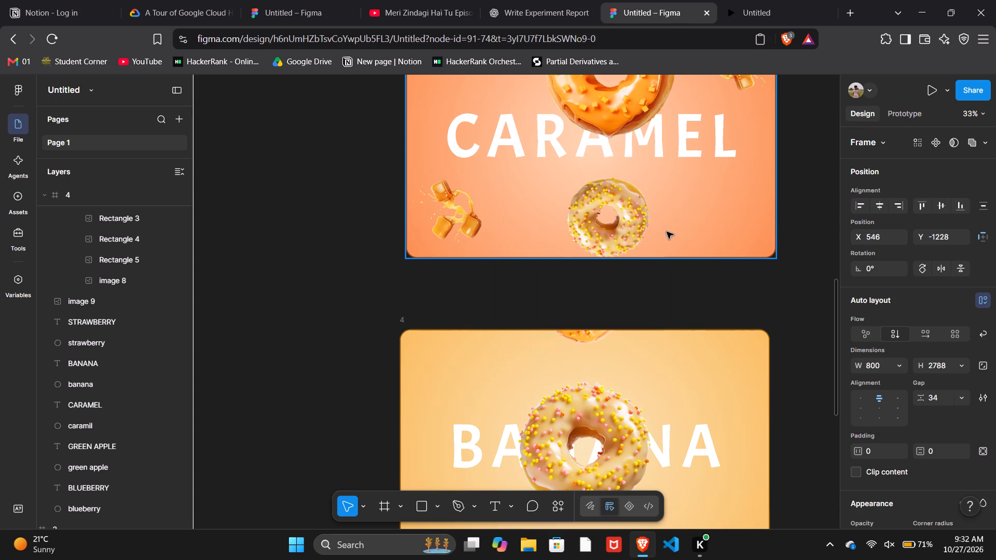
drag(667, 232, 657, 279)
scroll(657, 279, up, 1)
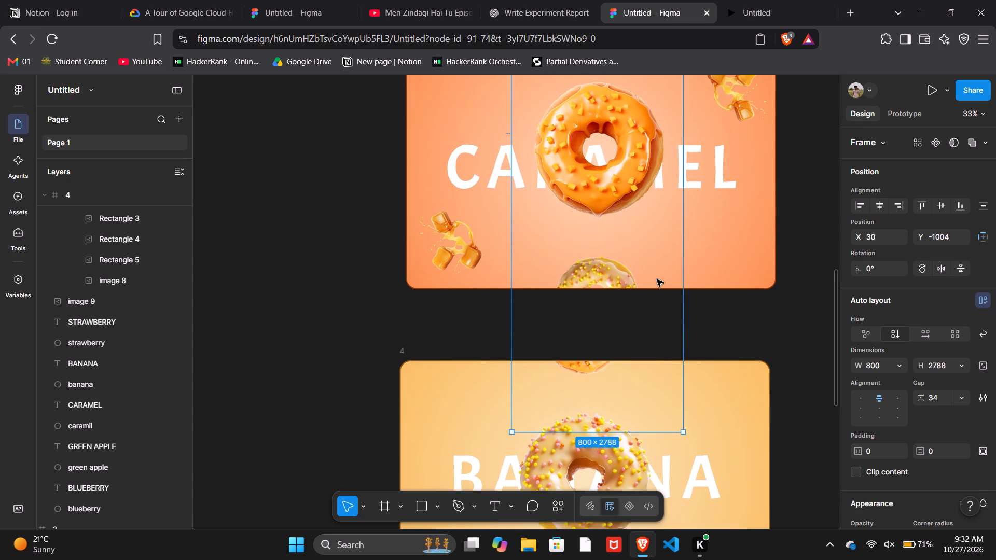
scroll(657, 279, up, 1)
drag(642, 289, 639, 308)
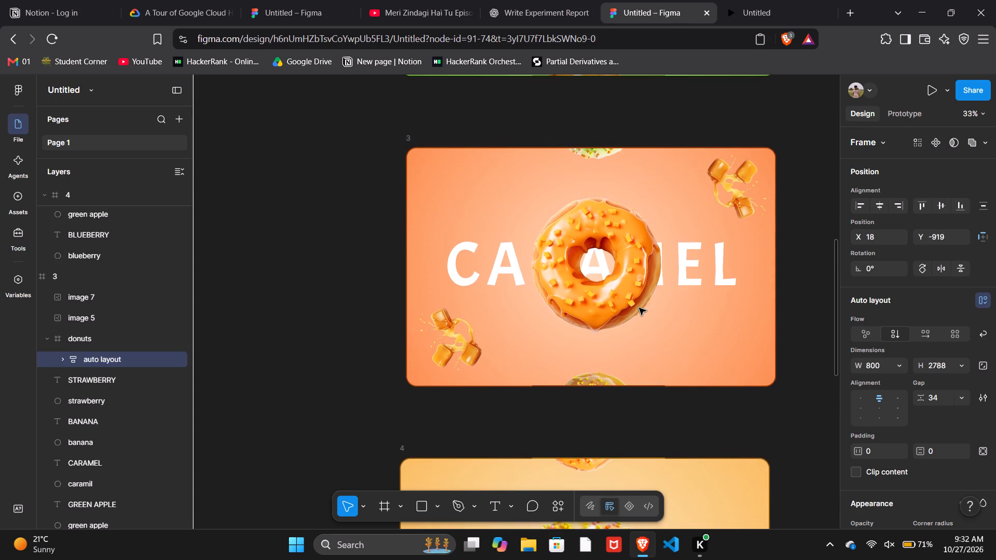
drag(639, 308, 639, 311)
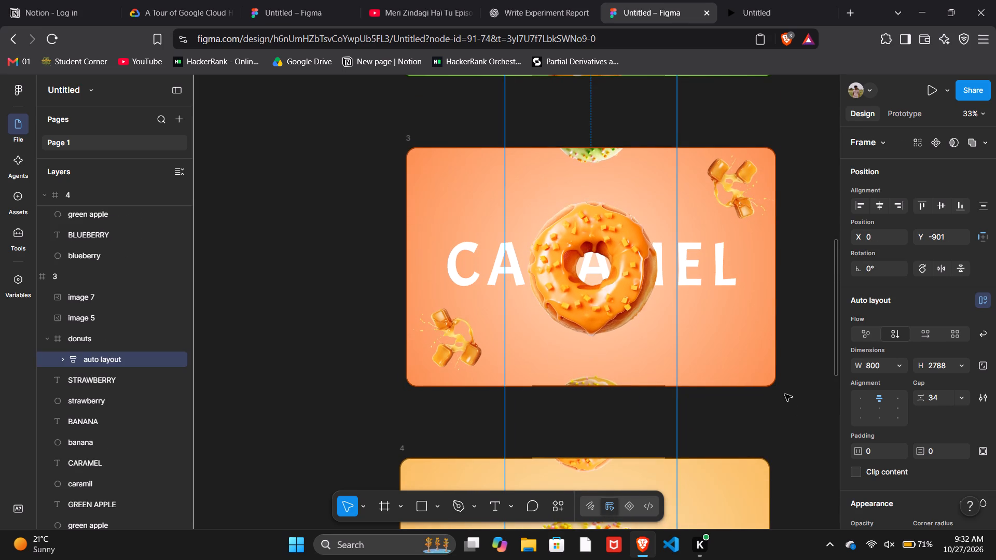
click(802, 421)
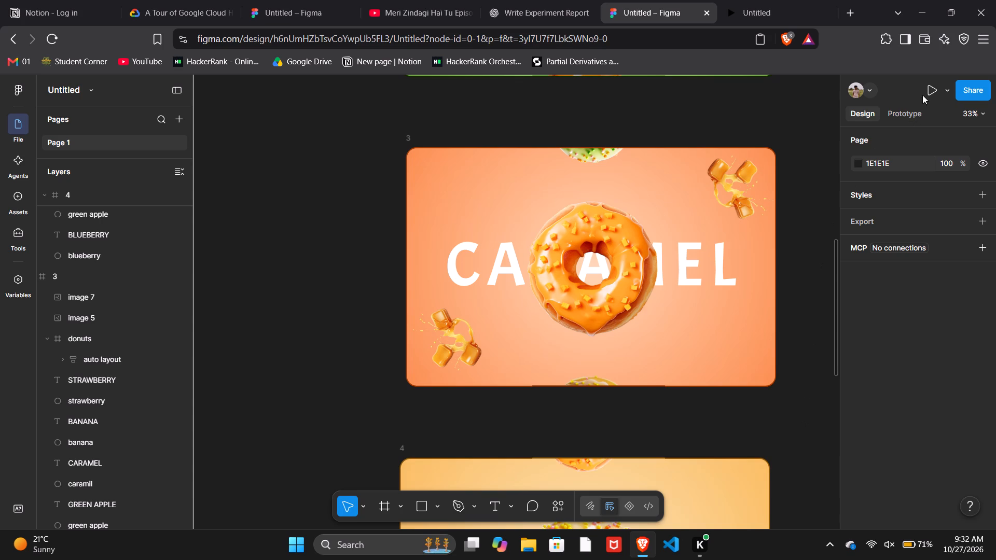
Present the prototype and advance from the first frame through GREEN APPLE, CARAMEL and BANANA to STRAWBERRY to check the transitions.
click(924, 90)
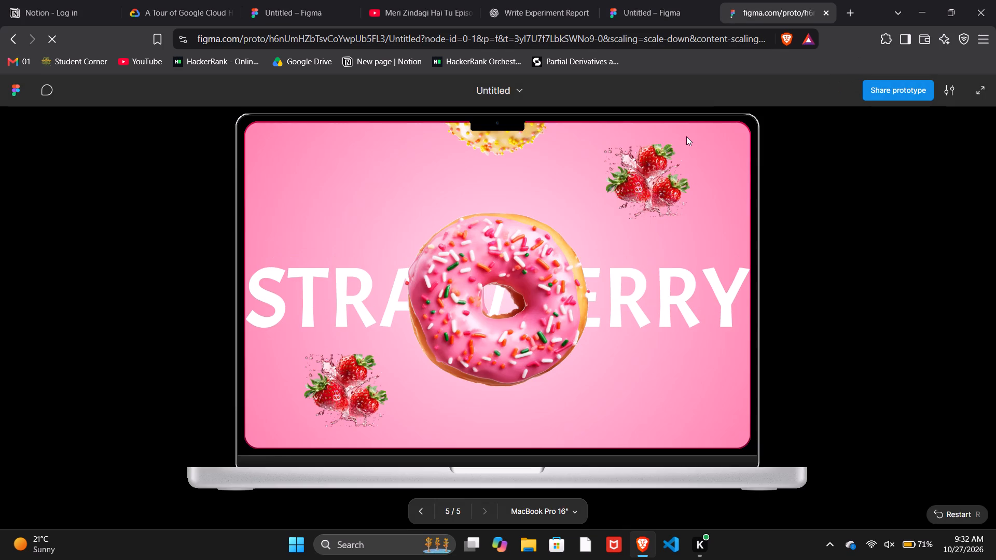
key(Left)
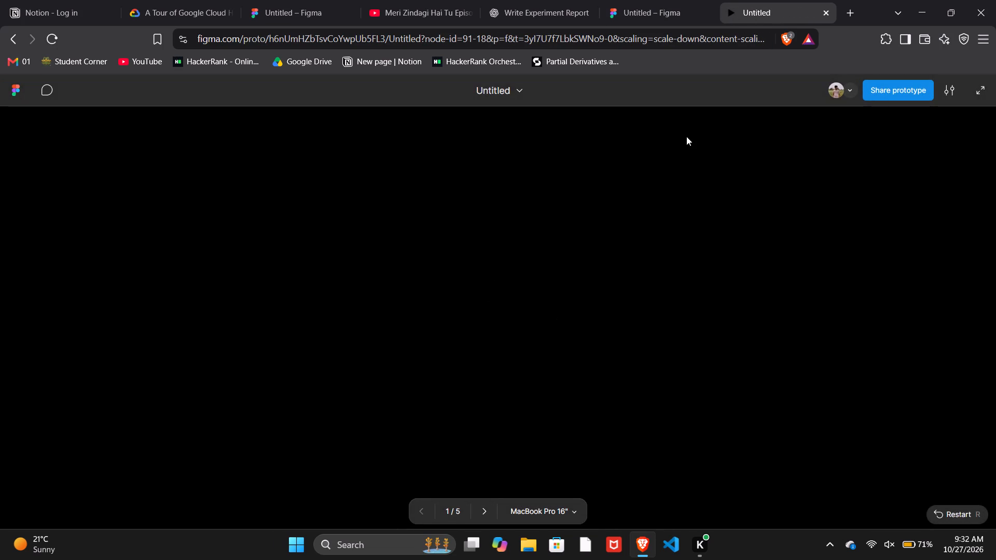
key(Left)
key(Right)
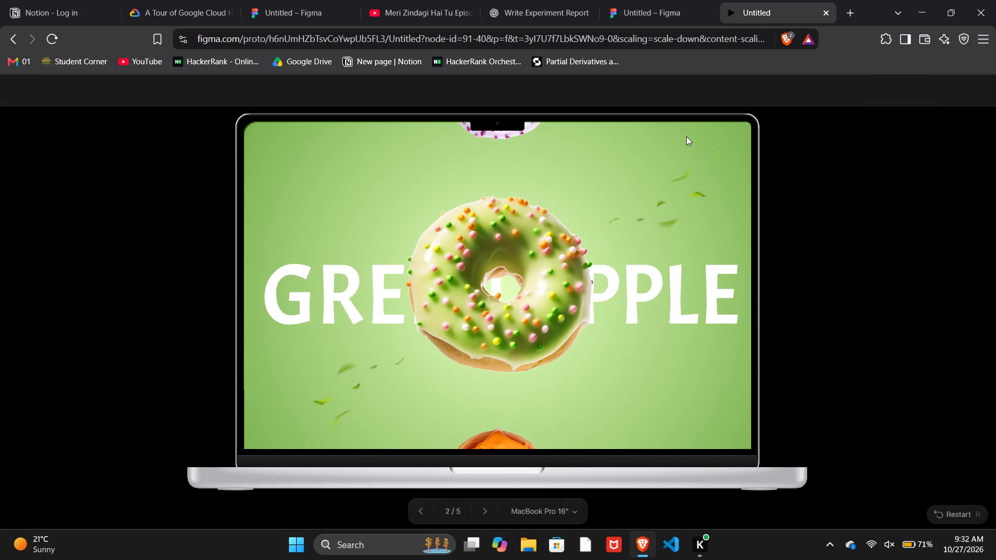
key(Right)
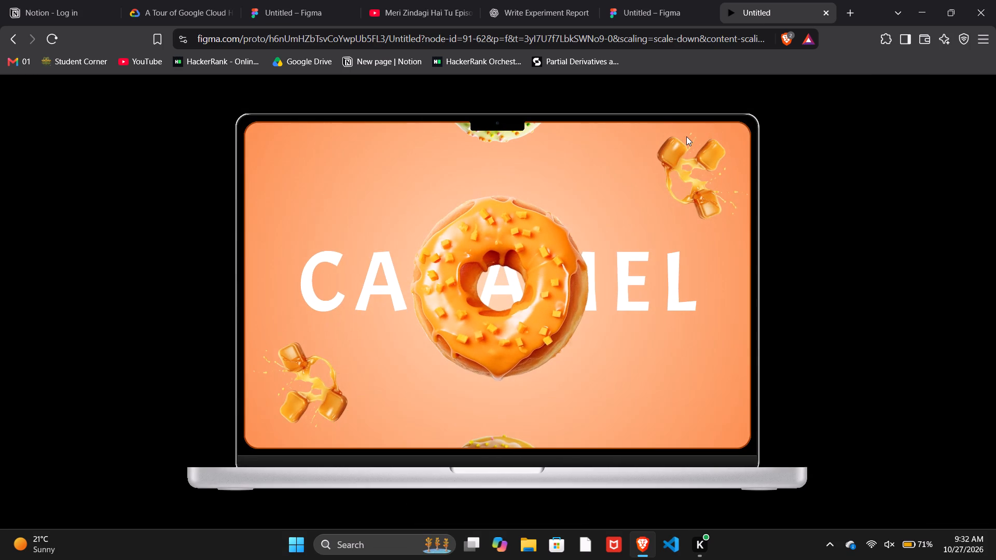
key(Right)
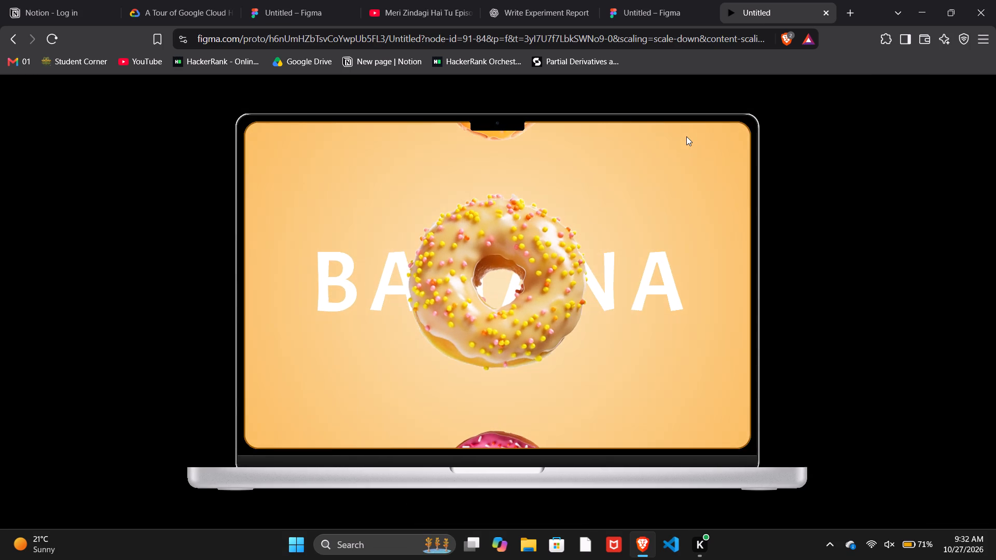
key(Right)
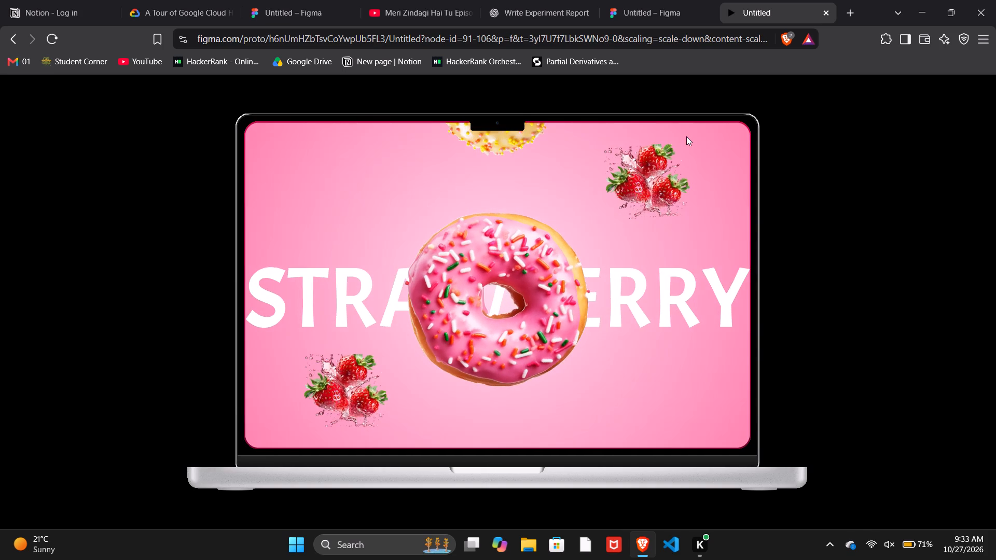
key(Right)
Step the prototype back from STRAWBERRY through BANANA, CARAMEL and GREEN APPLE to the BLUEBERRY frame to check the reverse transitions.
key(Left)
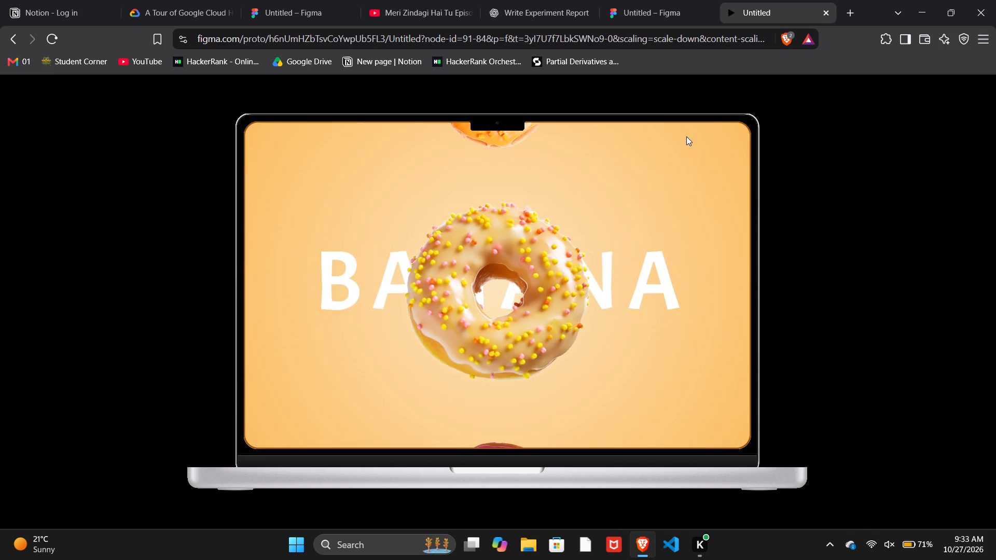
key(Left)
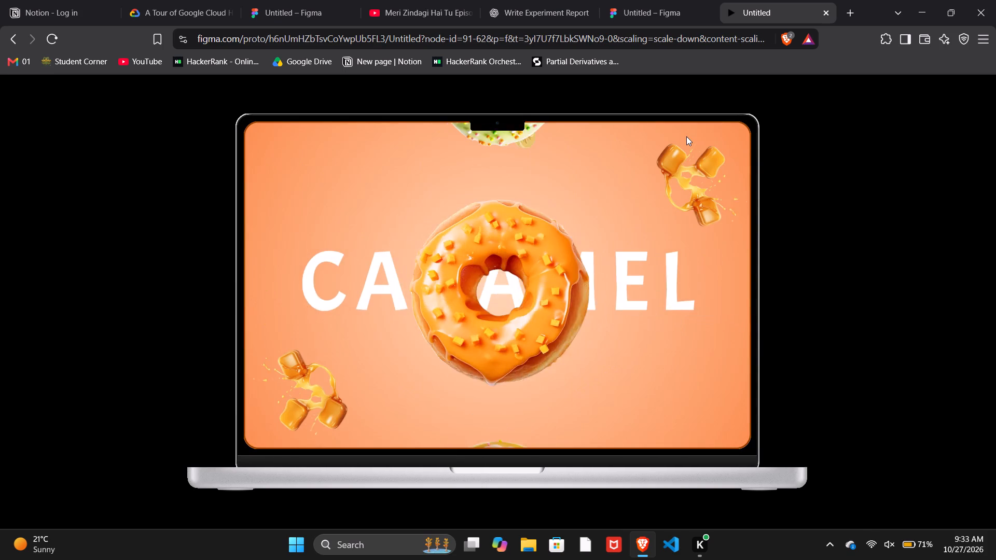
key(Left)
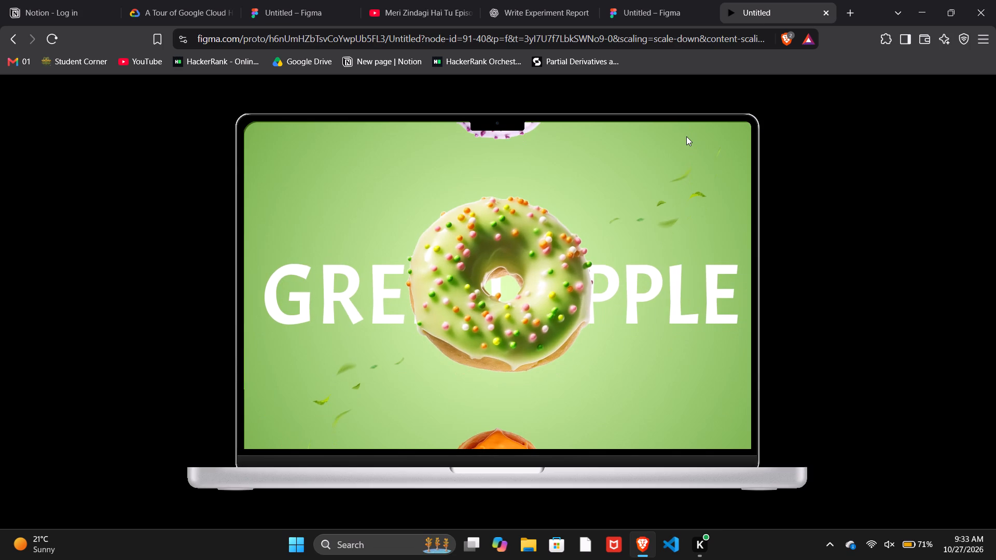
key(Left)
key(Left)
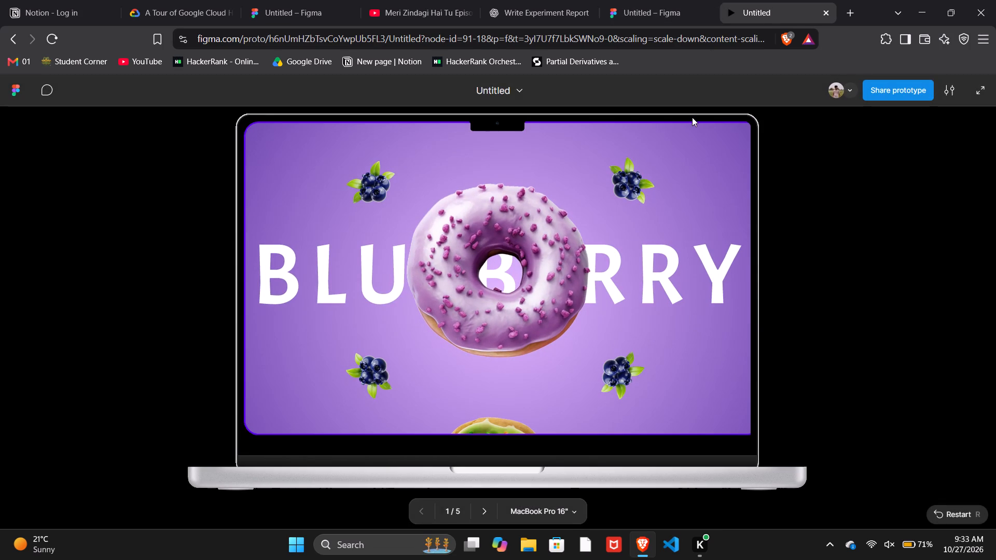
Advance the prototype from BLUEBERRY to GREEN APPLE and back to recheck that transition.
key(Right)
key(Left)
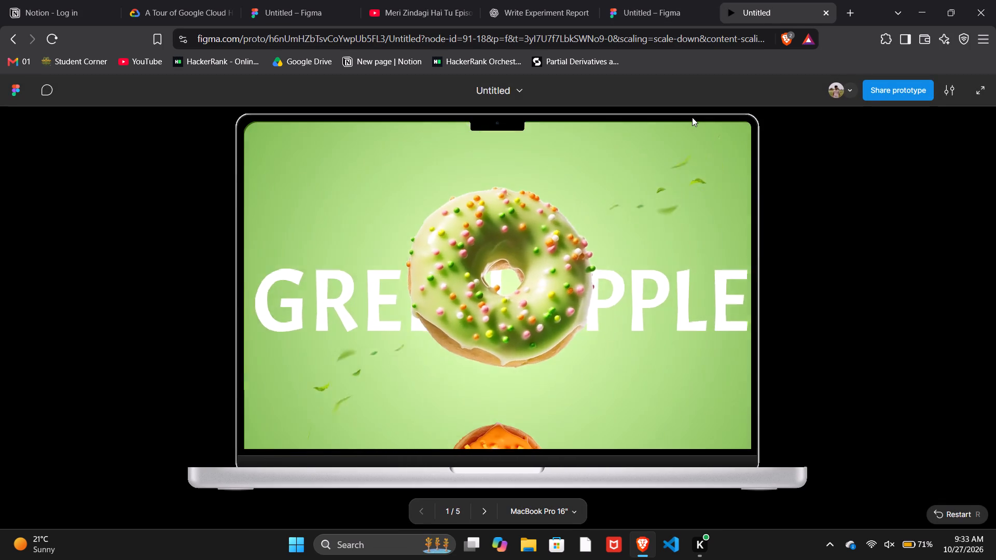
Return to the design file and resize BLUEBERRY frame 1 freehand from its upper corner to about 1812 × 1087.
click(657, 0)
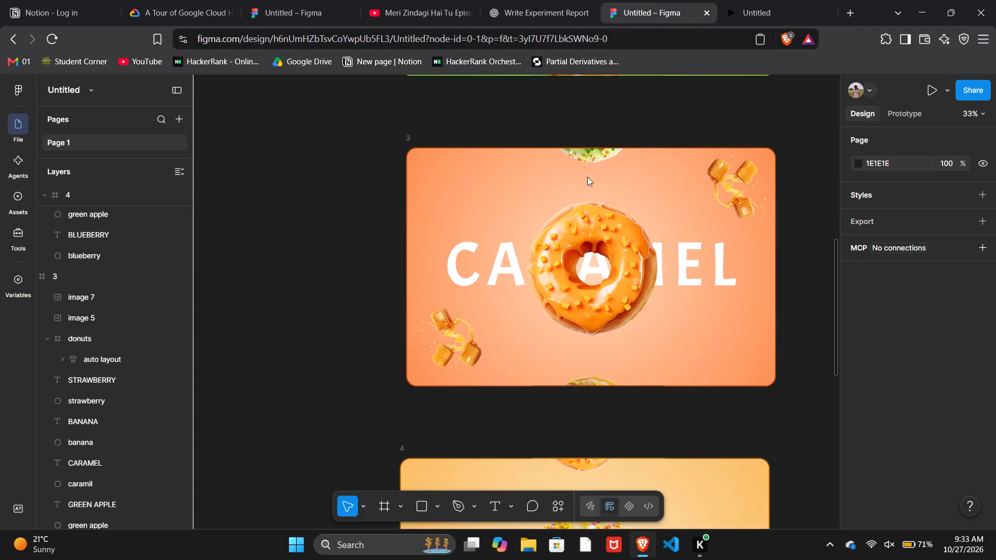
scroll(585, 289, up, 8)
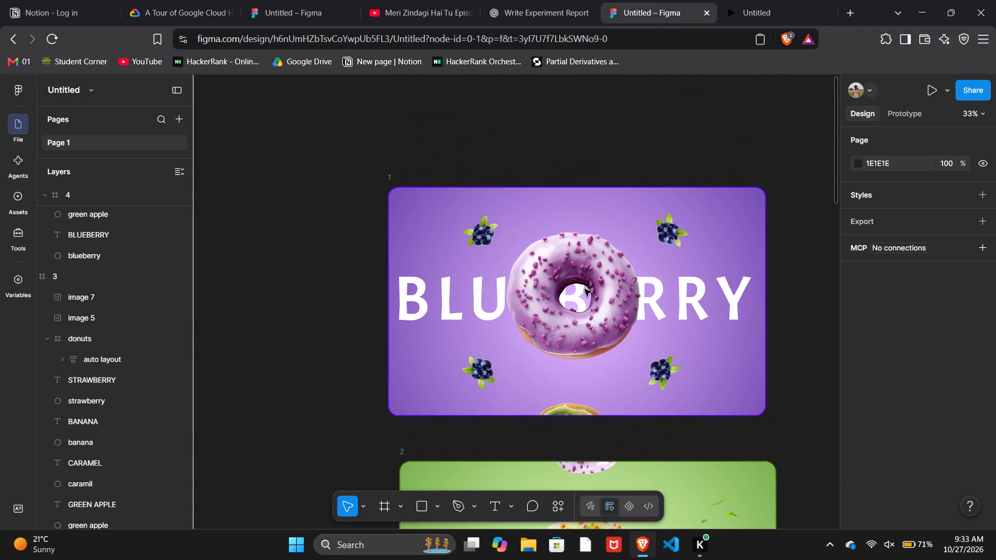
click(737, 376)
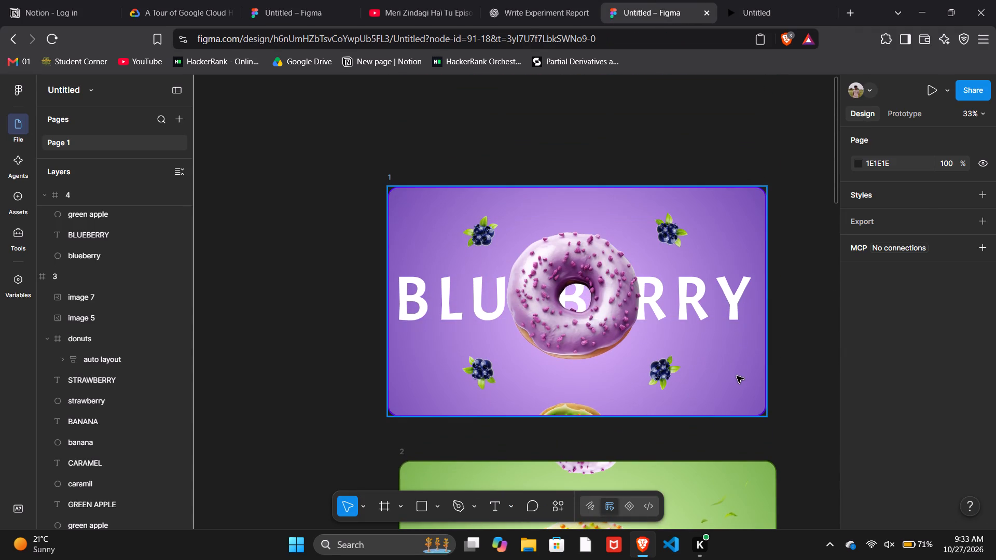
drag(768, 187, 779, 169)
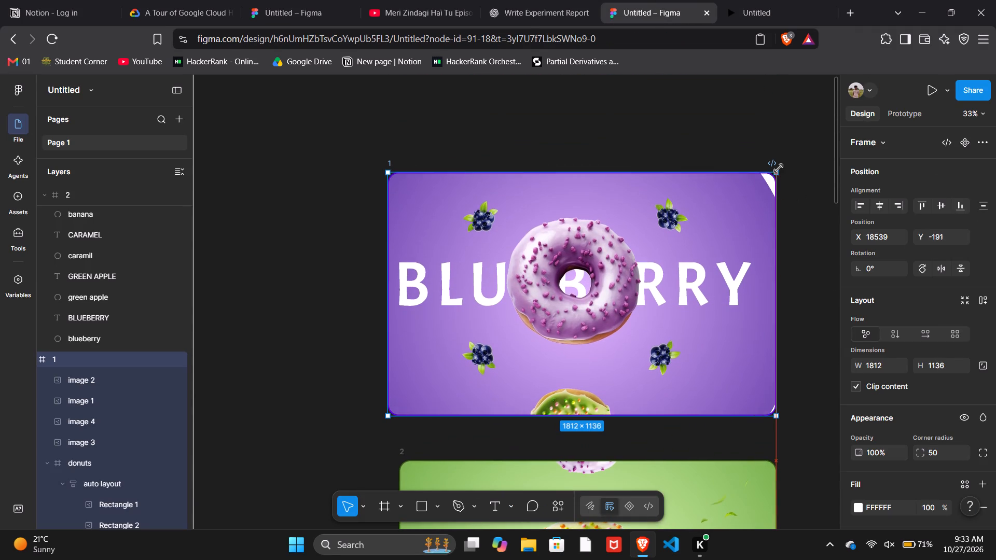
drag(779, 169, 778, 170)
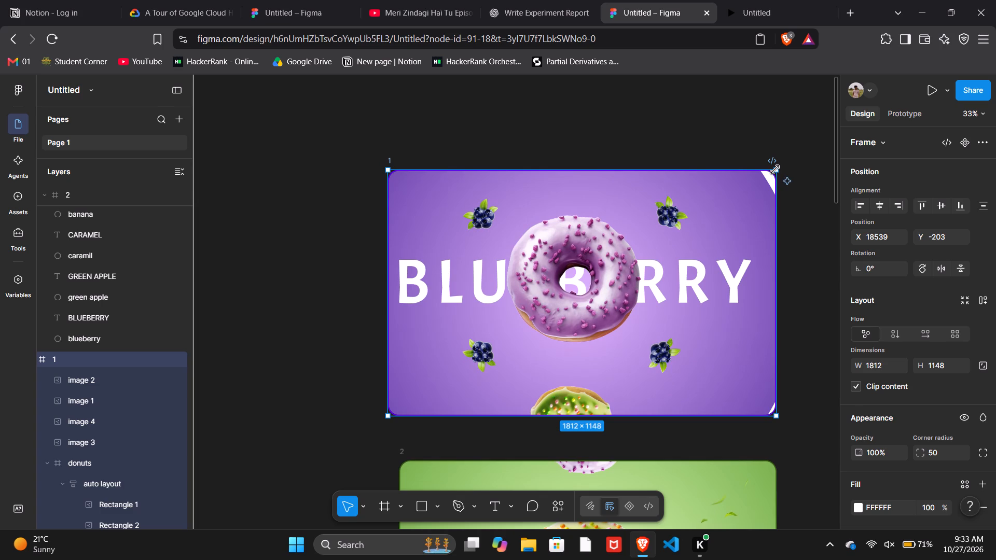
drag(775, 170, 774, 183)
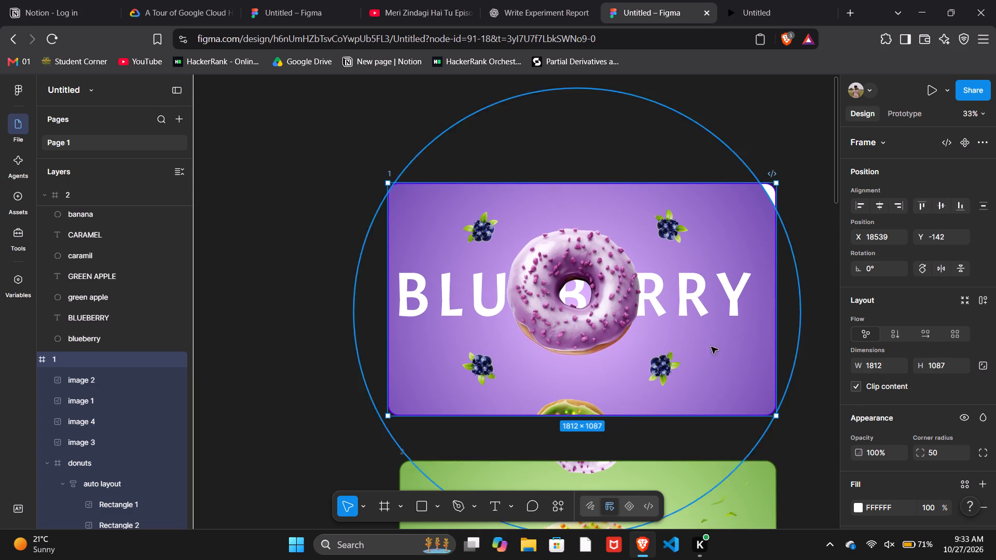
Match BLUEBERRY frame 1 to GREEN APPLE frame 2 by setting its width to 1757 and height to 1176.
click(710, 478)
scroll(710, 478, down, 2)
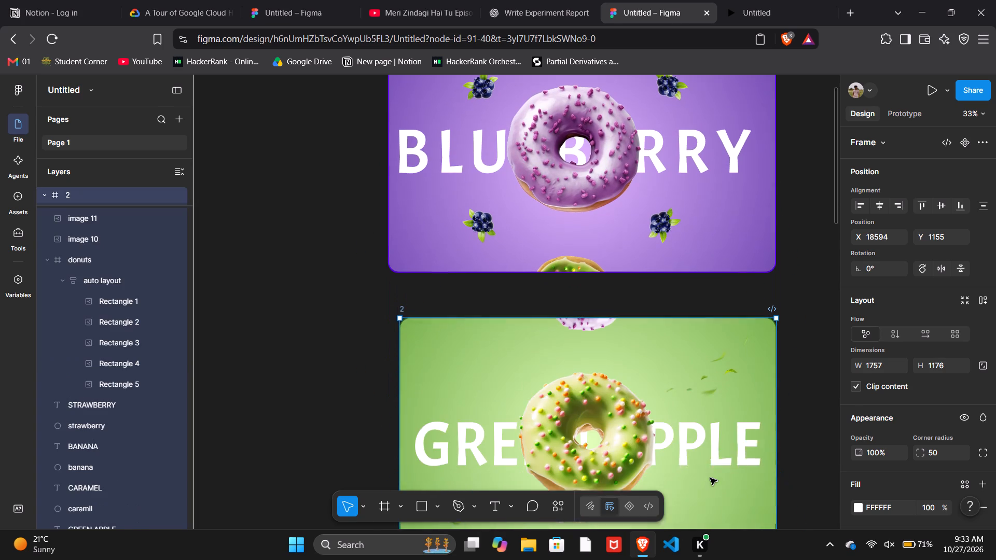
scroll(710, 478, down, 2)
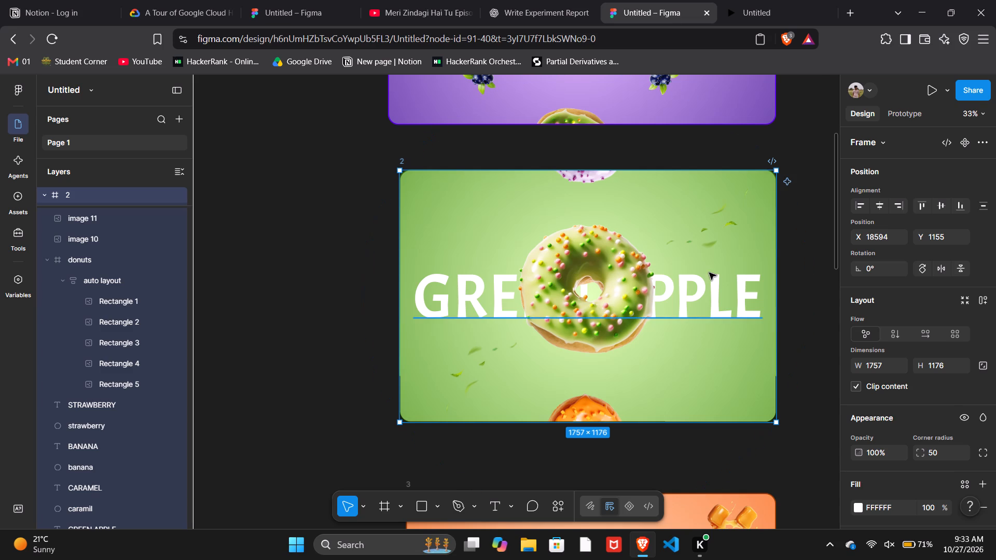
scroll(709, 273, up, 2)
click(724, 217)
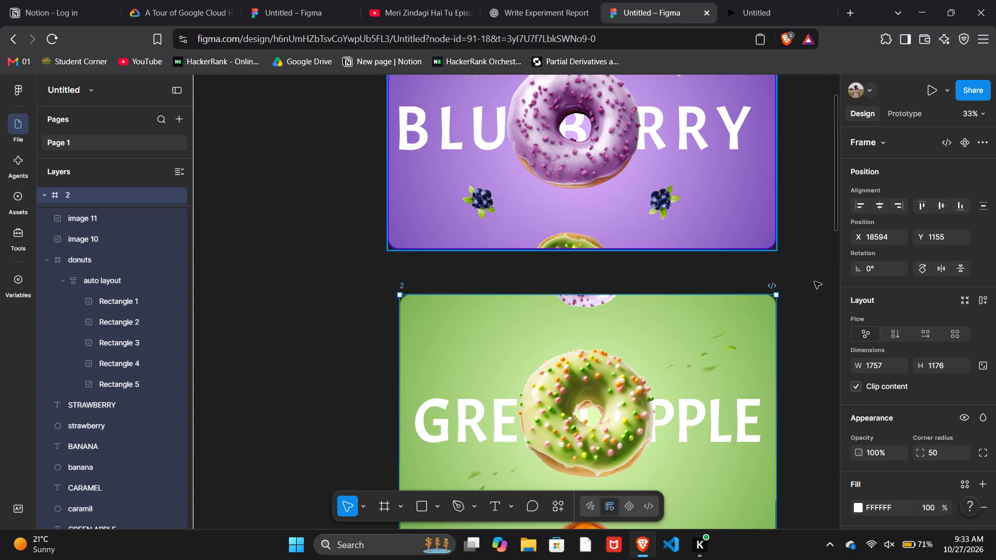
scroll(911, 478, down, 1)
click(881, 339)
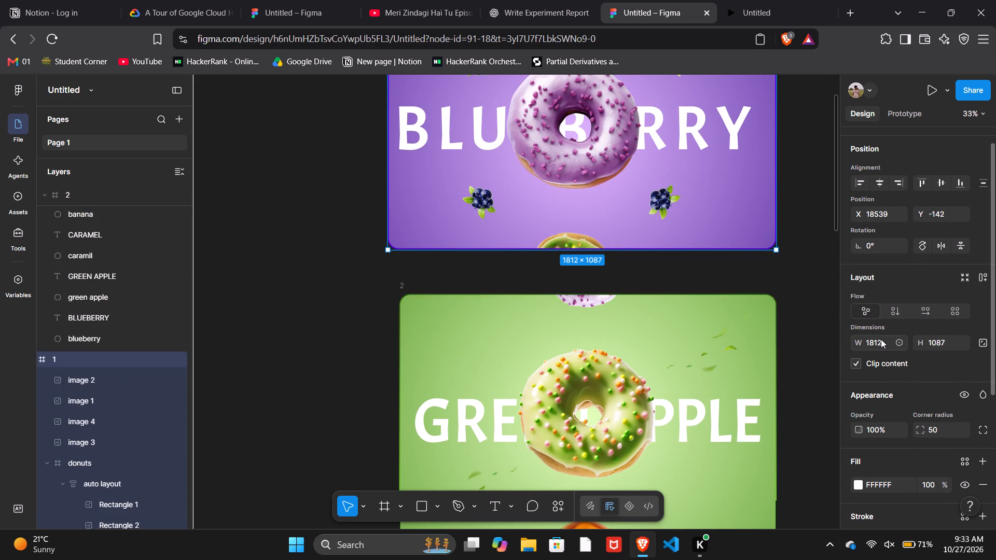
text(1757)
click(940, 341)
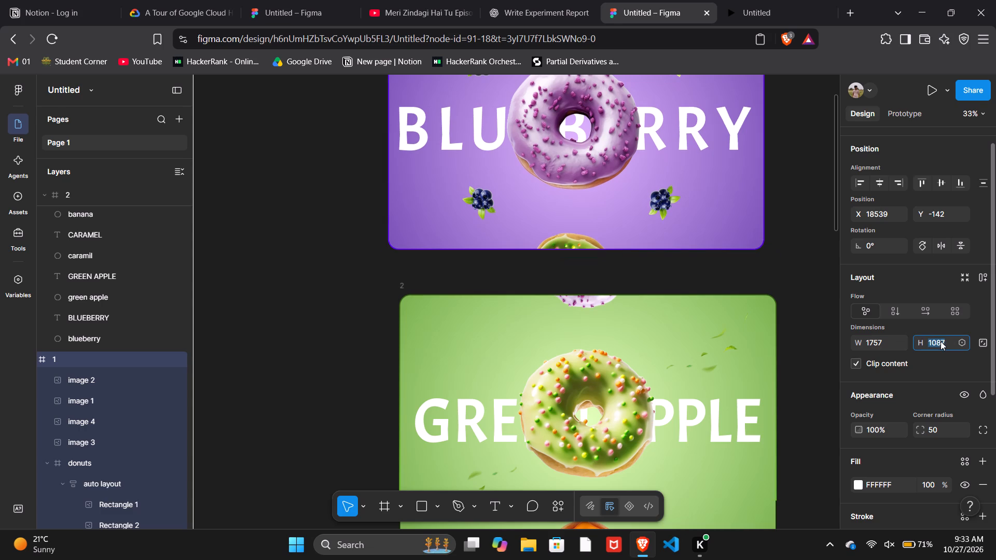
text(1176)
key(Return)
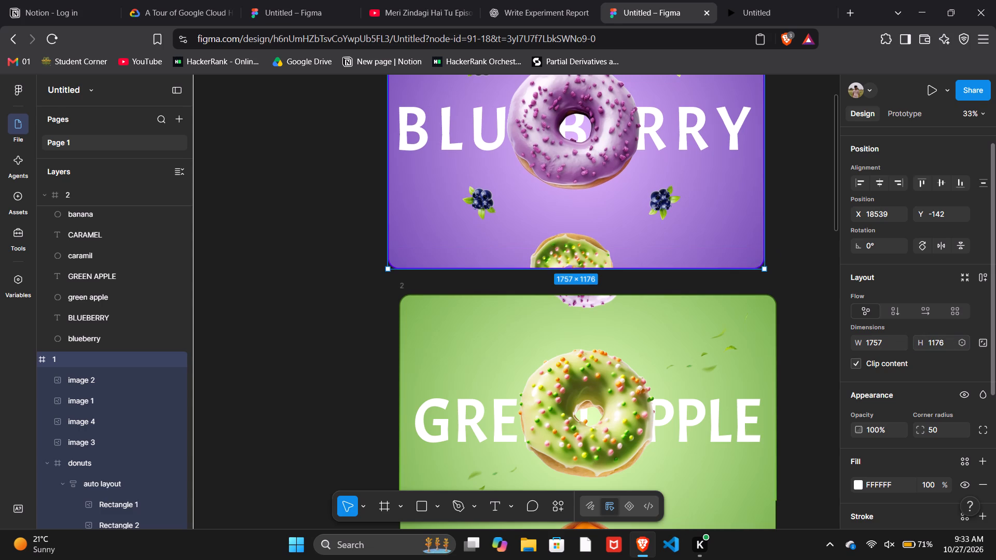
click(774, 273)
Move the donuts group down inside BLUEBERRY frame 1 to X 462, Y 211.
scroll(774, 273, up, 2)
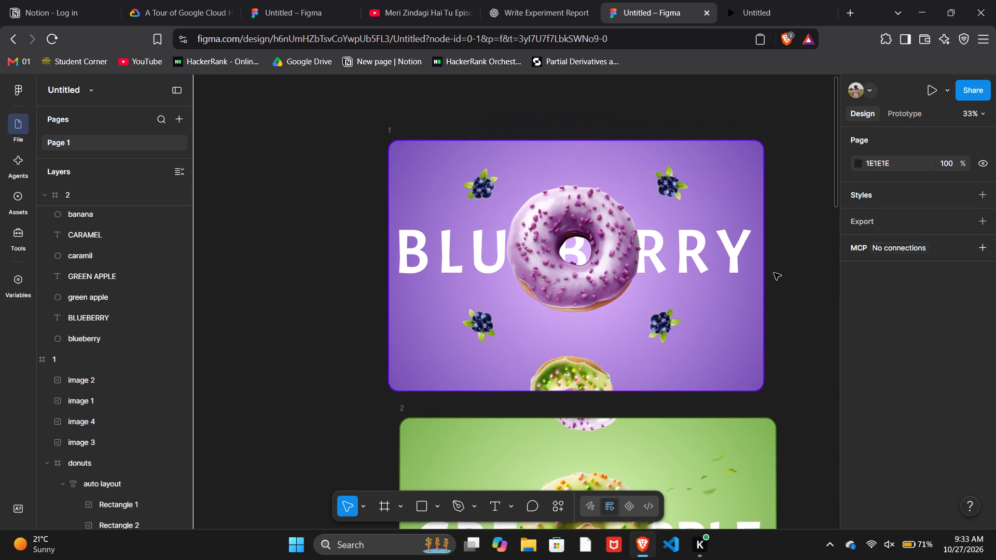
drag(577, 241, 578, 251)
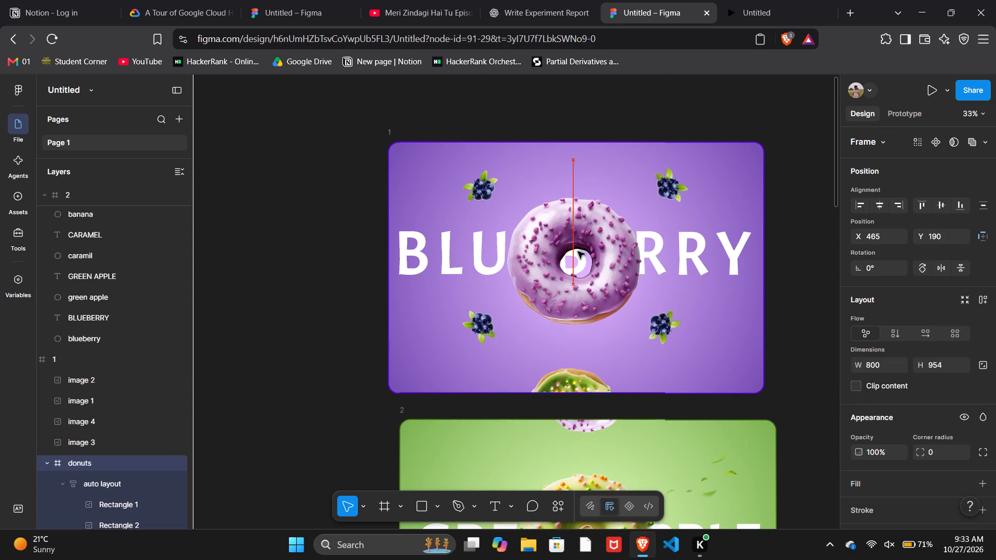
drag(578, 251, 577, 257)
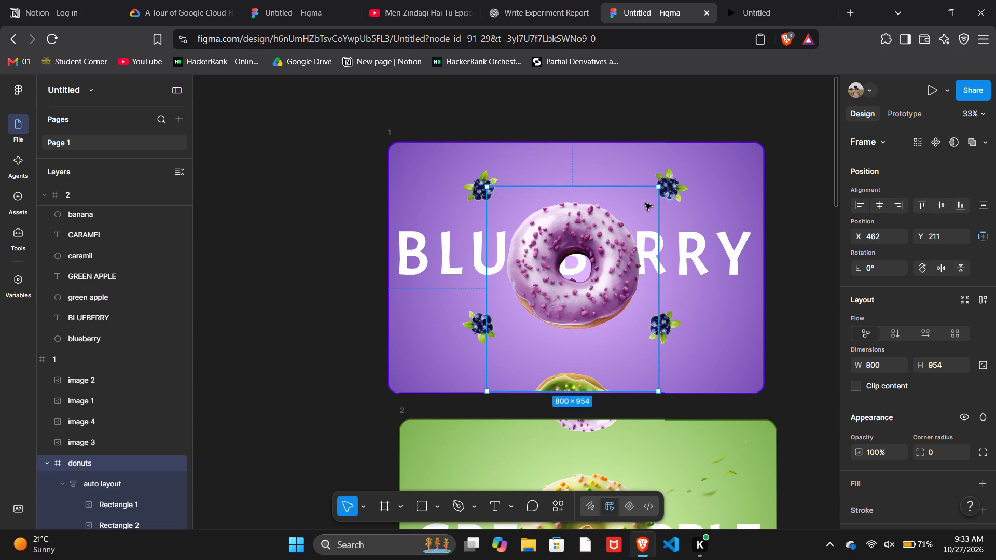
Move the BLUEBERRY heading down in frame 1 so it lines up with the middle of the lowered donut.
drag(698, 265, 698, 286)
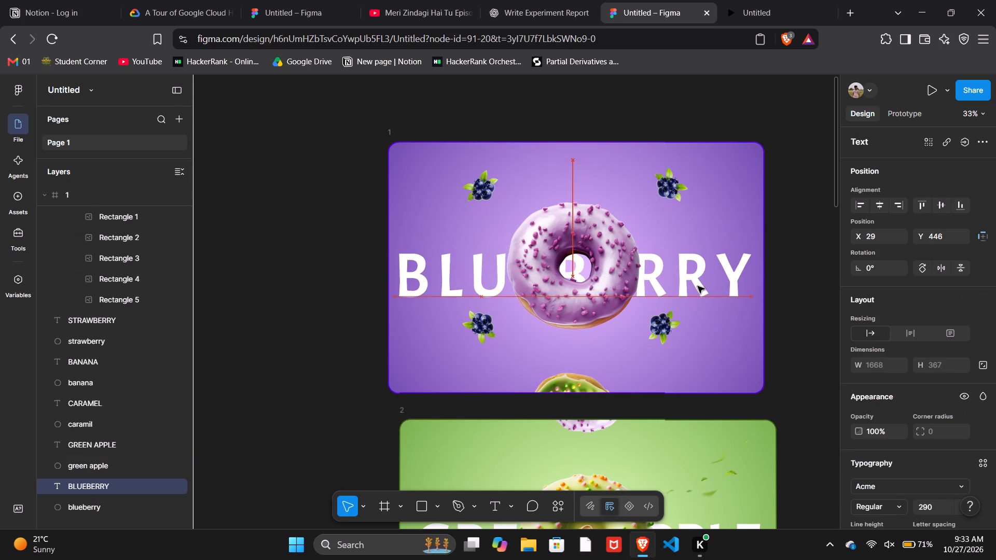
drag(698, 286, 699, 283)
click(804, 380)
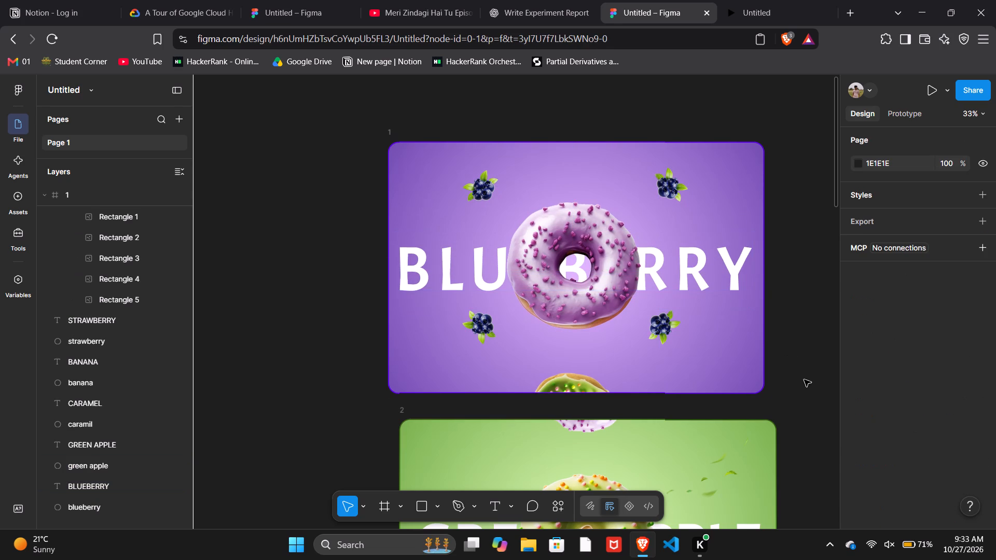
Present the prototype and advance from BLUEBERRY through GREEN APPLE and CARAMEL to BANANA to check the transitions.
click(928, 92)
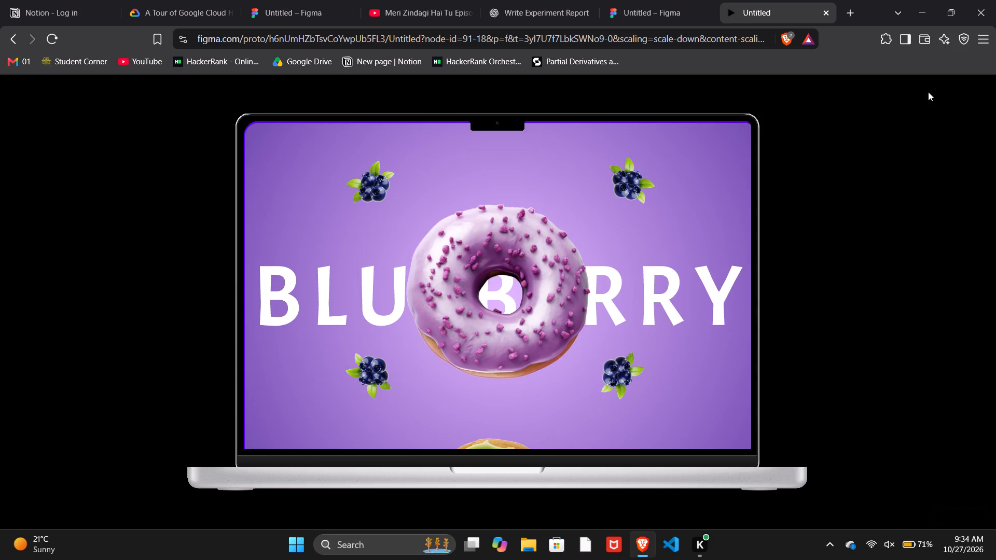
key(Right)
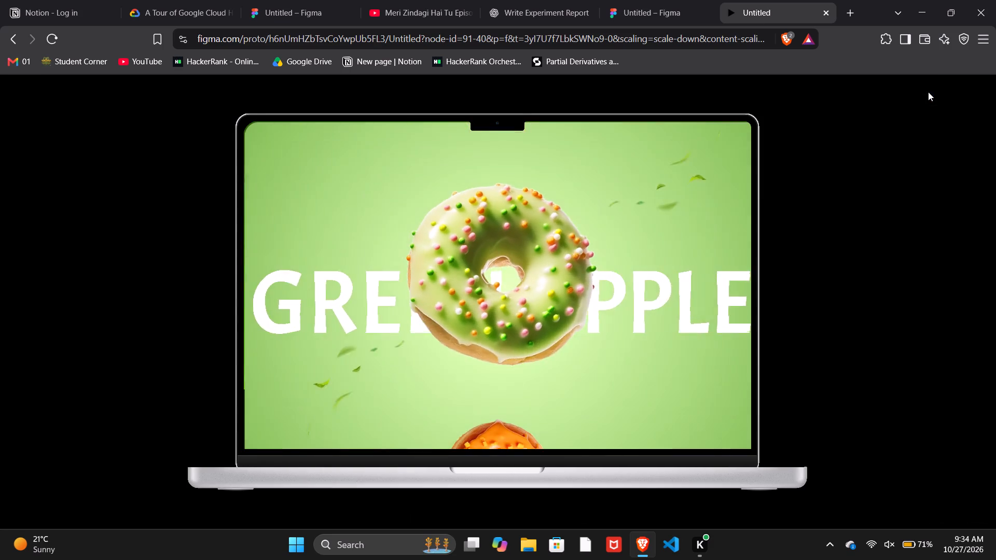
key(Right)
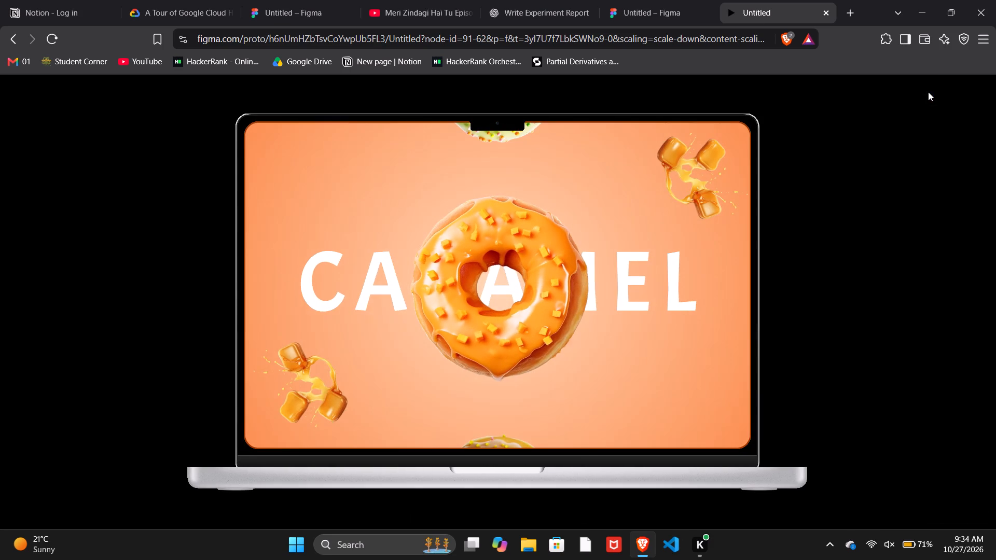
key(Right)
Open the Figma design file in a new browser tab.
click(845, 10)
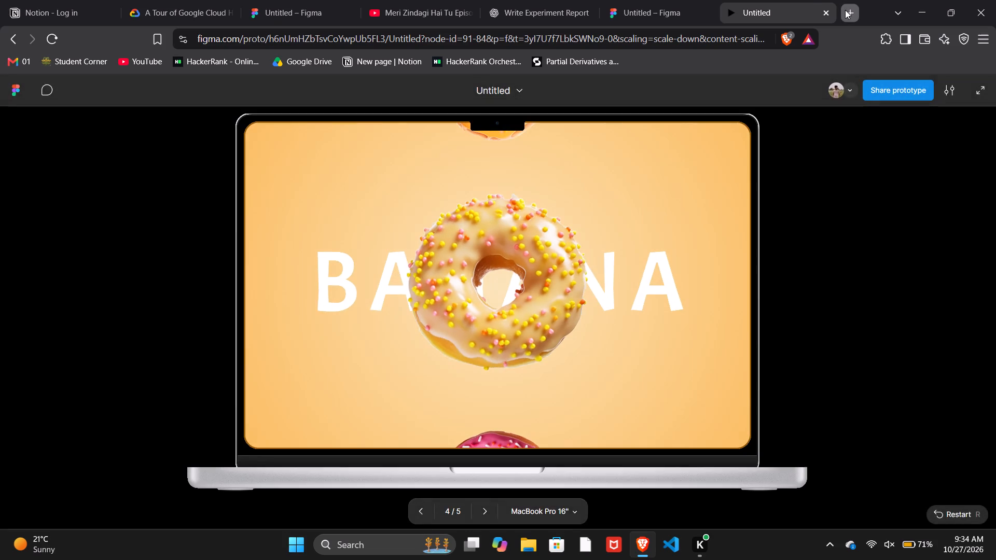
text(figma)
key(Return)
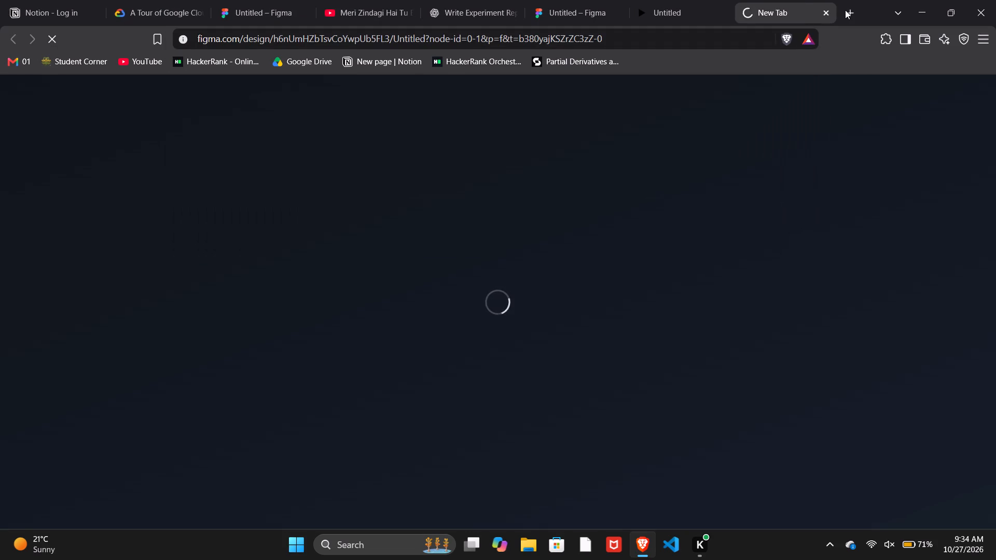
Return to the prototype, advance to STRAWBERRY, and step back through the flavours to BLUEBERRY to check the transitions.
click(704, 1)
key(Right)
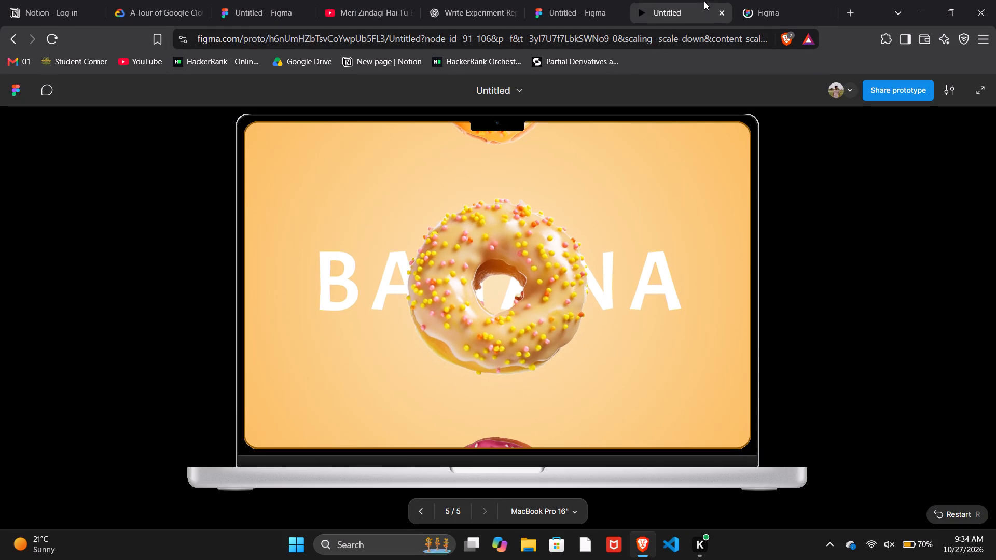
key(Left)
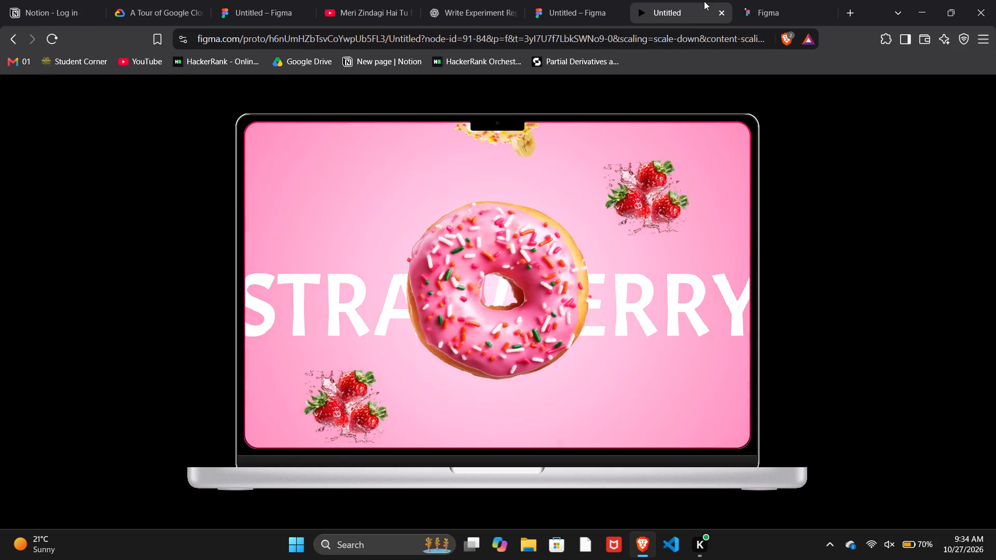
key(Left)
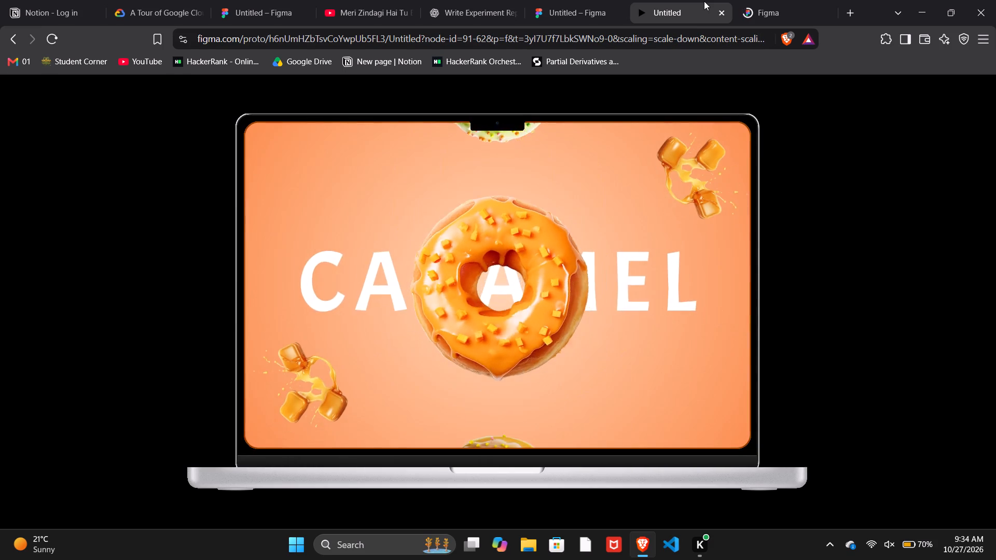
key(Left)
key(Left)
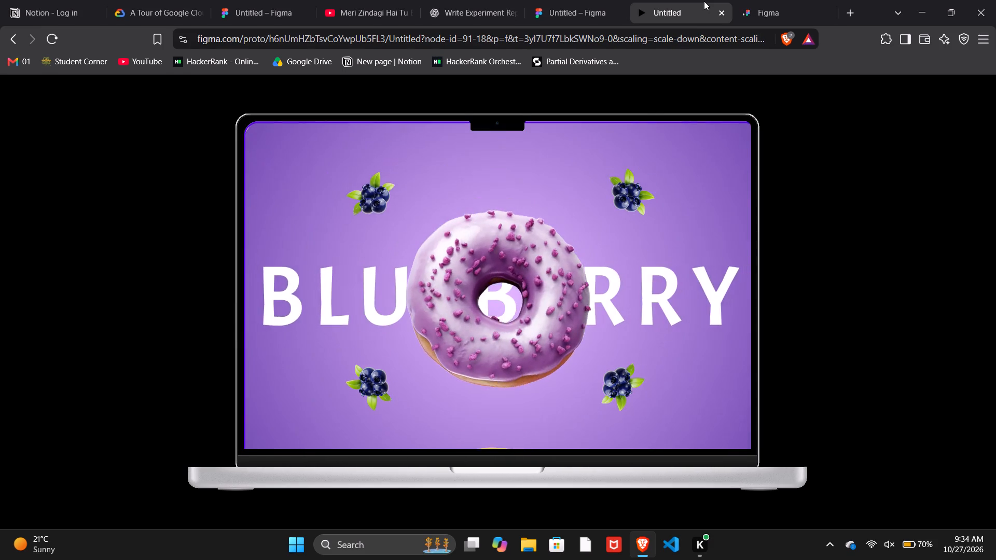
Switch to the newly opened tab of the design file.
click(785, 0)
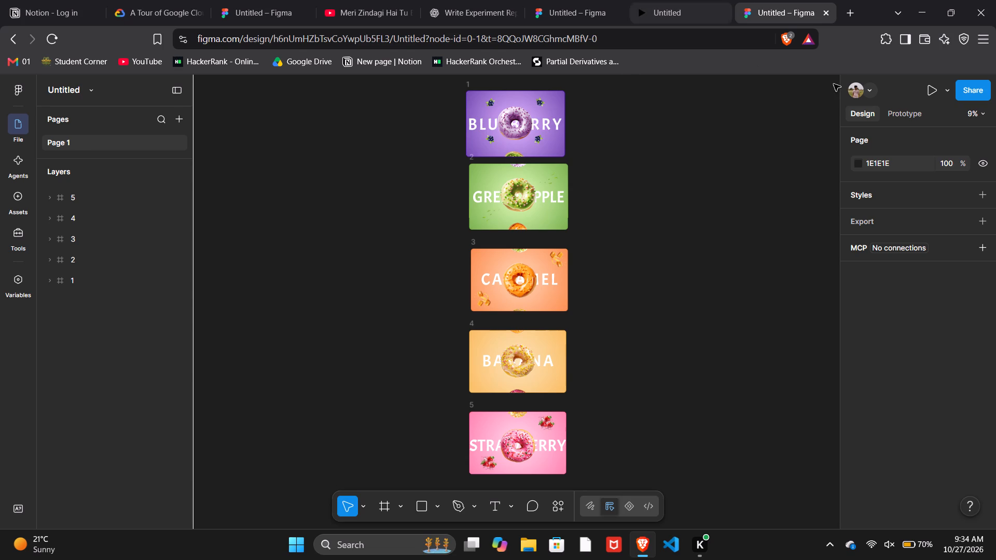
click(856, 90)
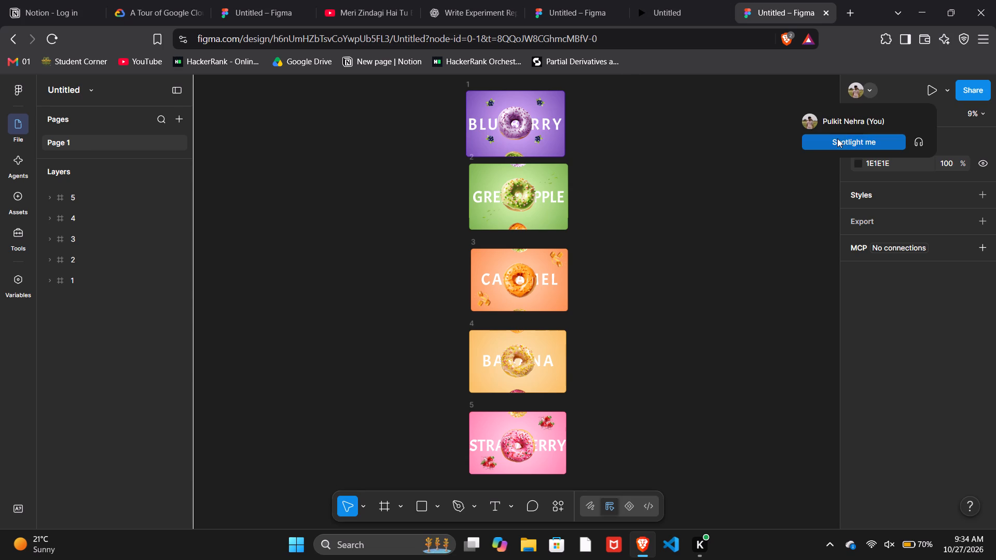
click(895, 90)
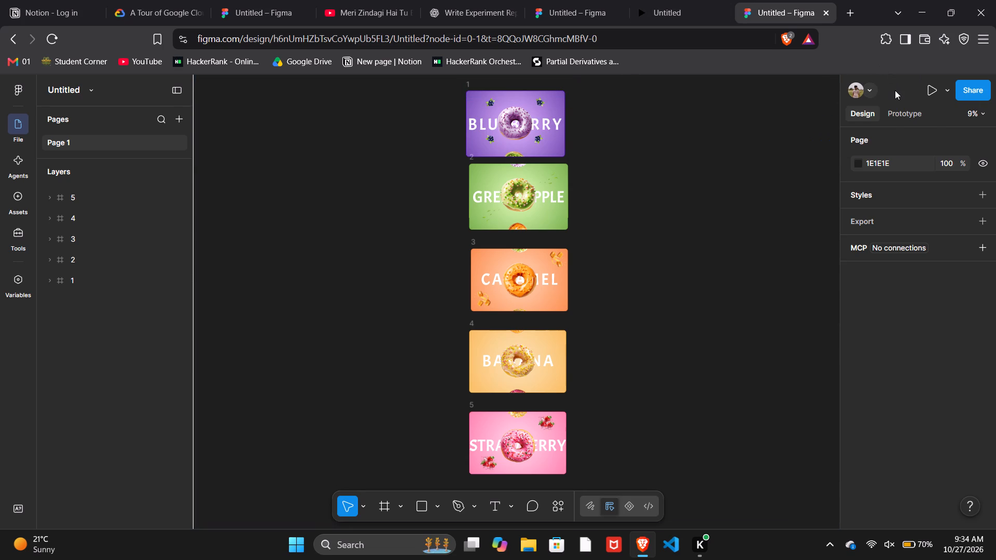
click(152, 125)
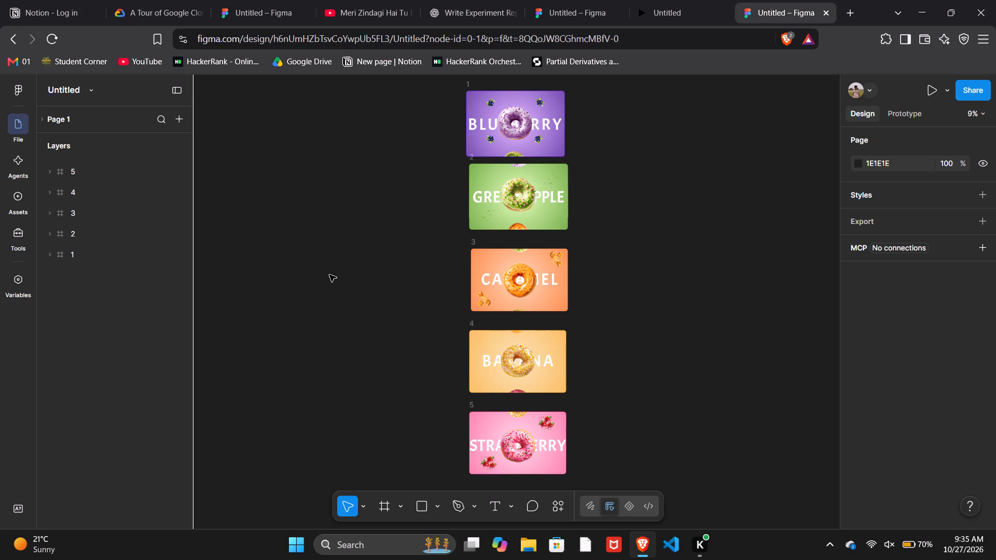
Reposition the BLUEBERRY heading, donuts, background circle and three of the berries together so they sit centred in frame 1.
scroll(447, 170, up, 1)
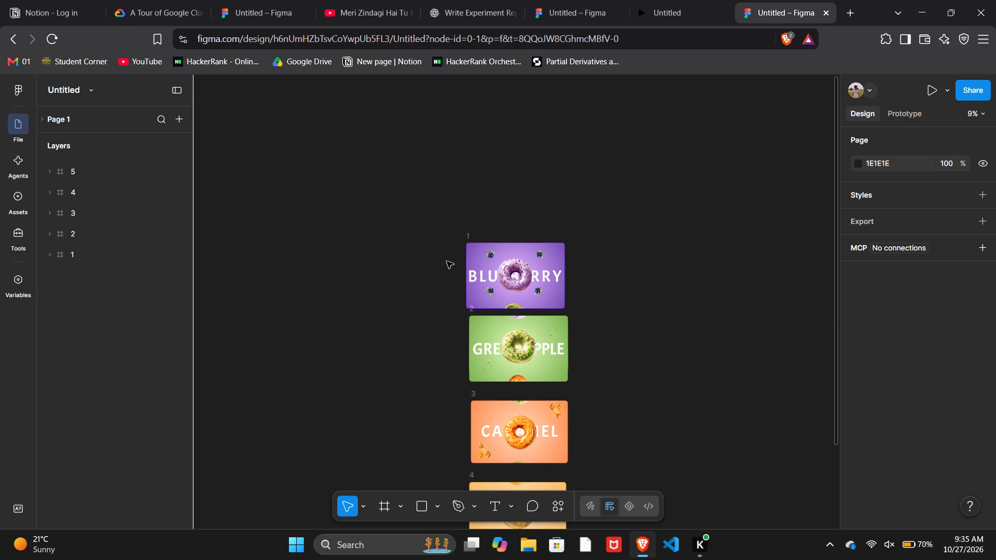
drag(447, 262, 576, 284)
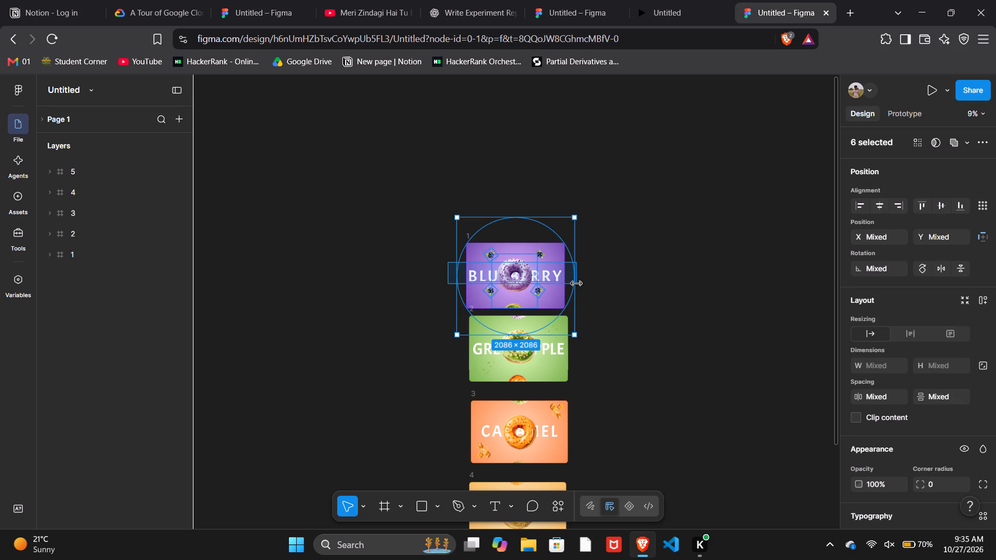
drag(556, 288, 556, 287)
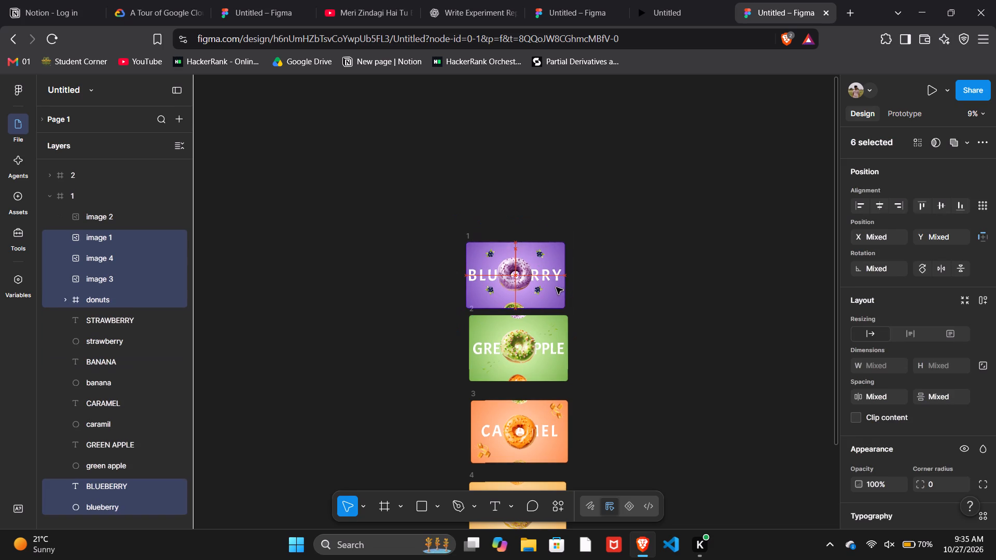
drag(556, 287, 555, 293)
drag(555, 293, 556, 288)
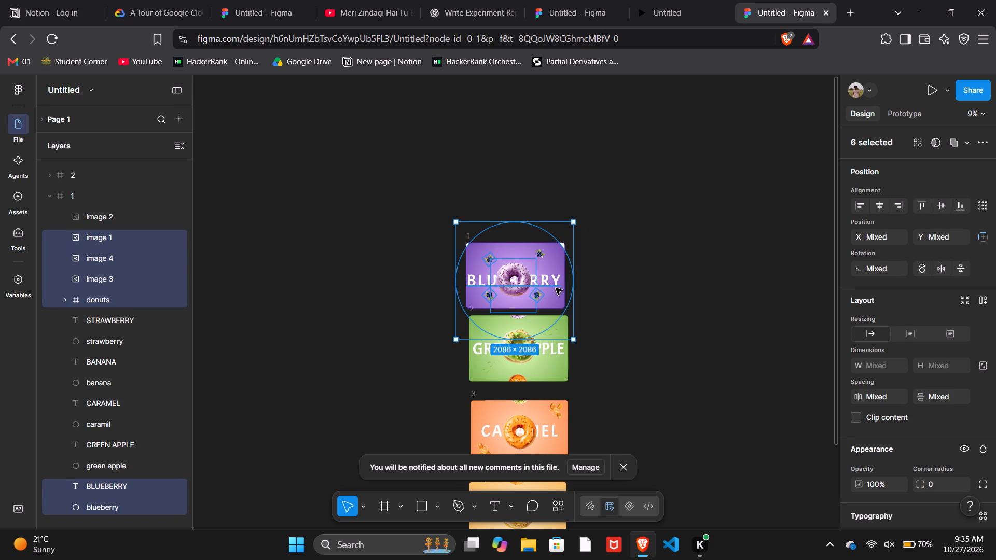
drag(556, 288, 557, 288)
click(641, 318)
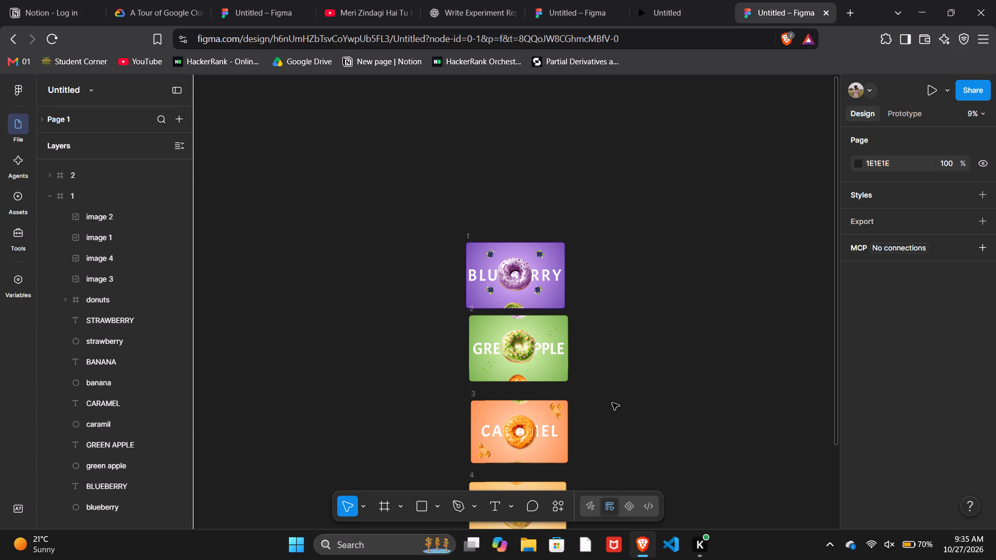
Select the CARAMEL frame and examine its fill and stroke properties.
scroll(577, 432, down, 1)
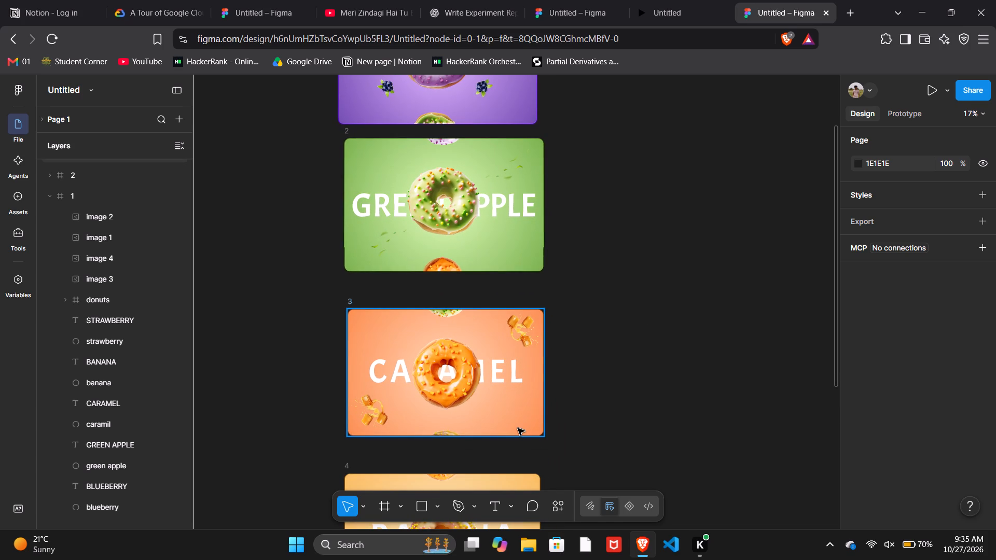
right_click(518, 428)
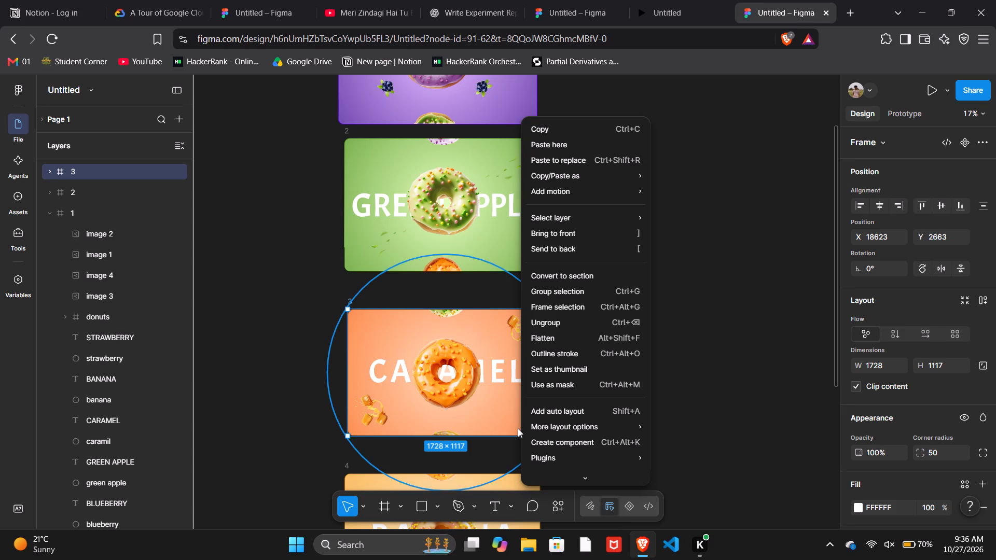
click(785, 397)
scroll(785, 397, down, 1)
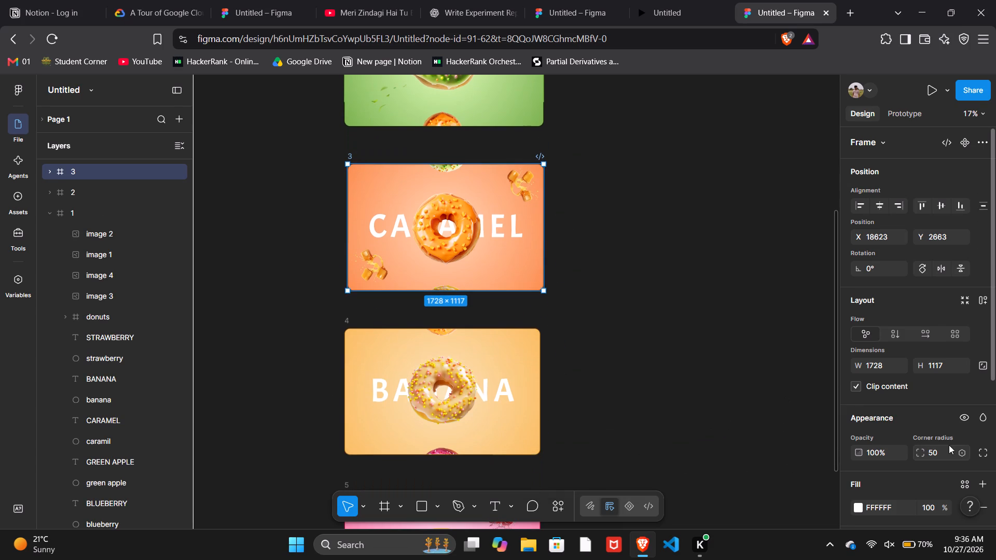
scroll(930, 432, down, 1)
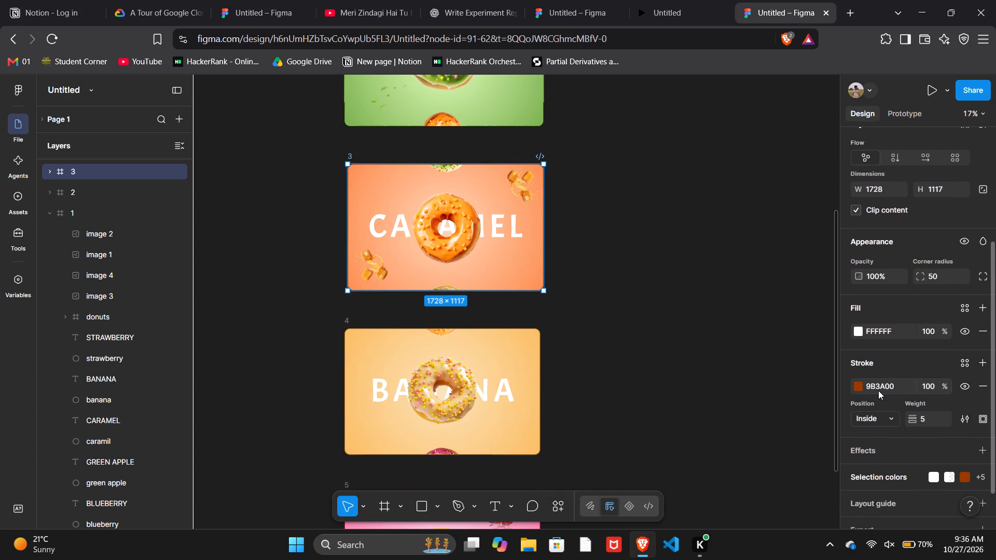